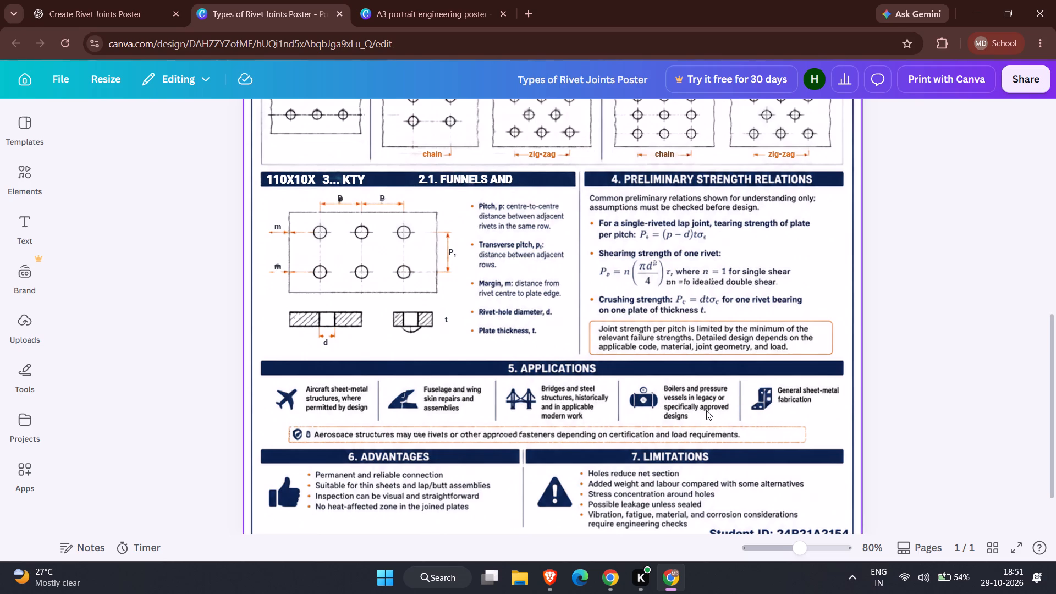
Move the overlapping CHAIN PATTERN label under Double-Riveted slightly up and to the left of its duplicate.
{"action": "scroll", "coordinate": [700, 410], "scroll_direction": "up", "scroll_amount": 3}
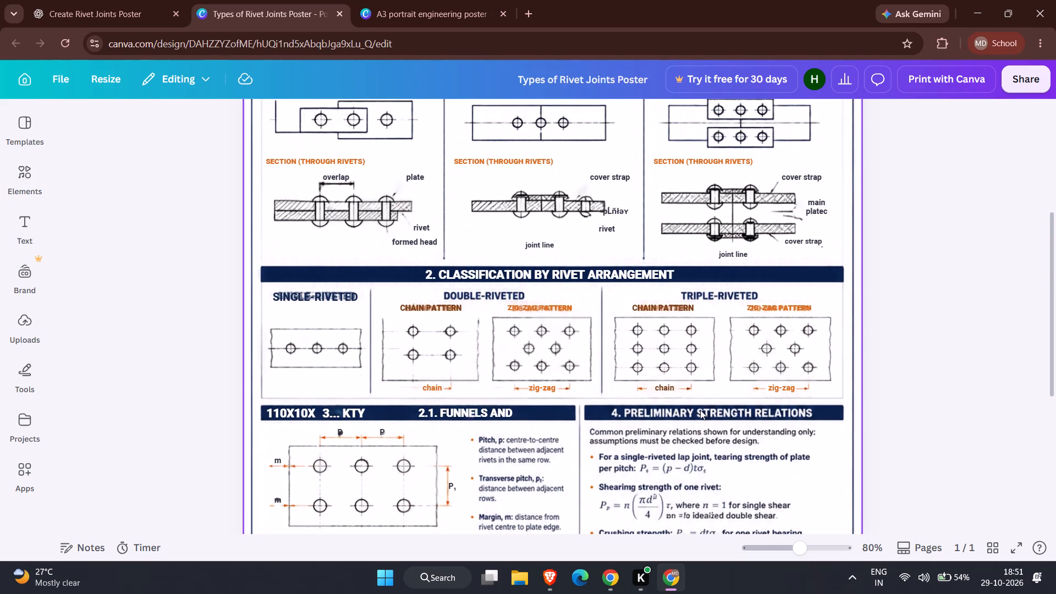
{"action": "left_click_drag", "start_coordinate": [433, 309], "coordinate": [430, 302]}
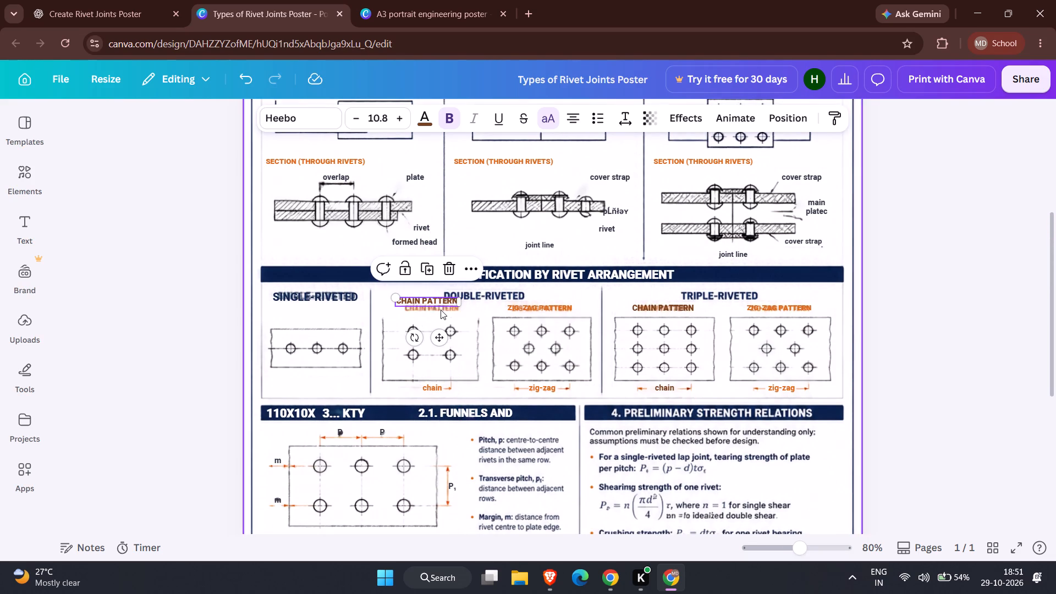
{"action": "left_click_drag", "start_coordinate": [428, 302], "coordinate": [415, 295]}
Move the overlapping ZIG-ZAG PATTERN label under Double-Riveted up beside the end of the DOUBLE-RIVETED heading.
{"action": "left_click", "coordinate": [437, 314]}
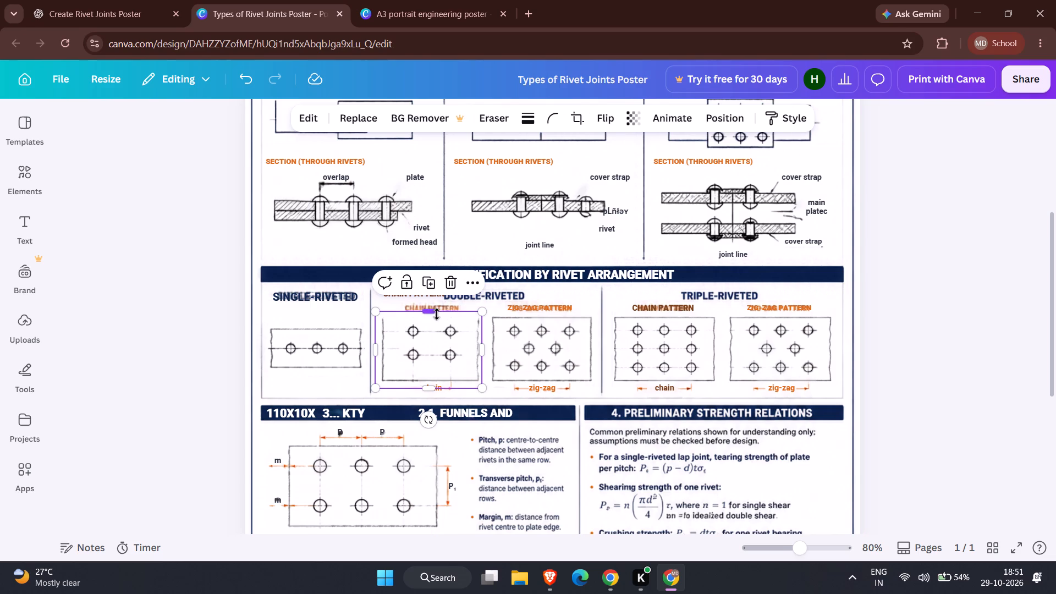
{"action": "left_click", "coordinate": [431, 312]}
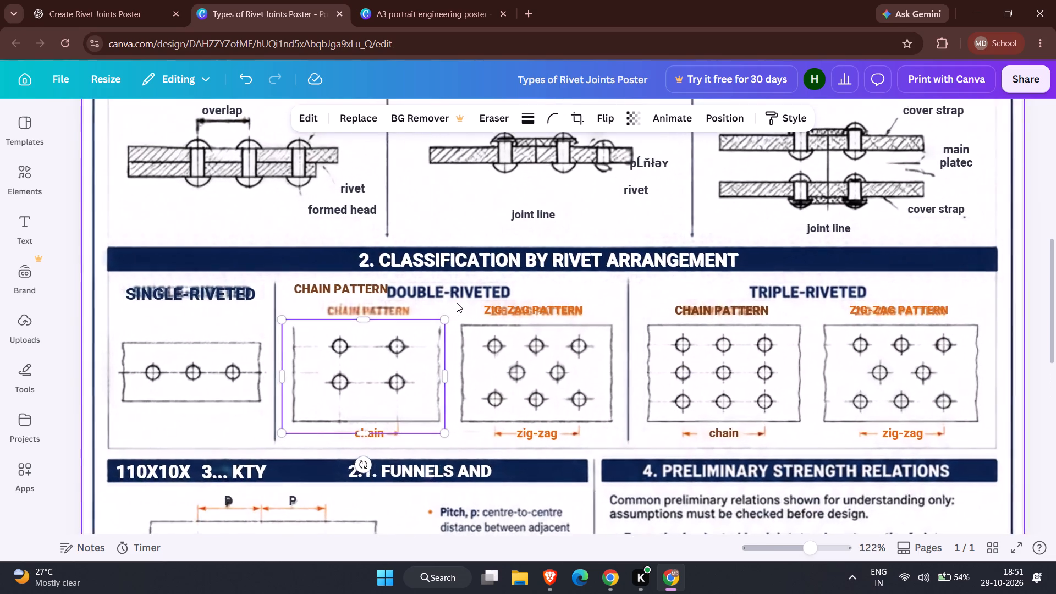
{"action": "left_click_drag", "start_coordinate": [518, 310], "coordinate": [549, 294]}
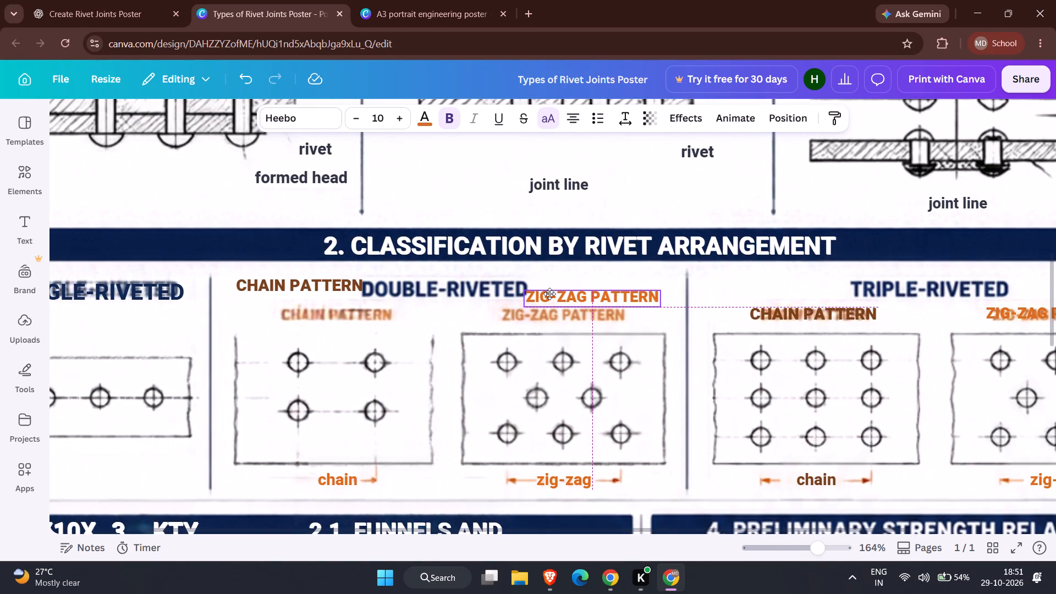
{"action": "left_click_drag", "start_coordinate": [549, 294], "coordinate": [556, 289]}
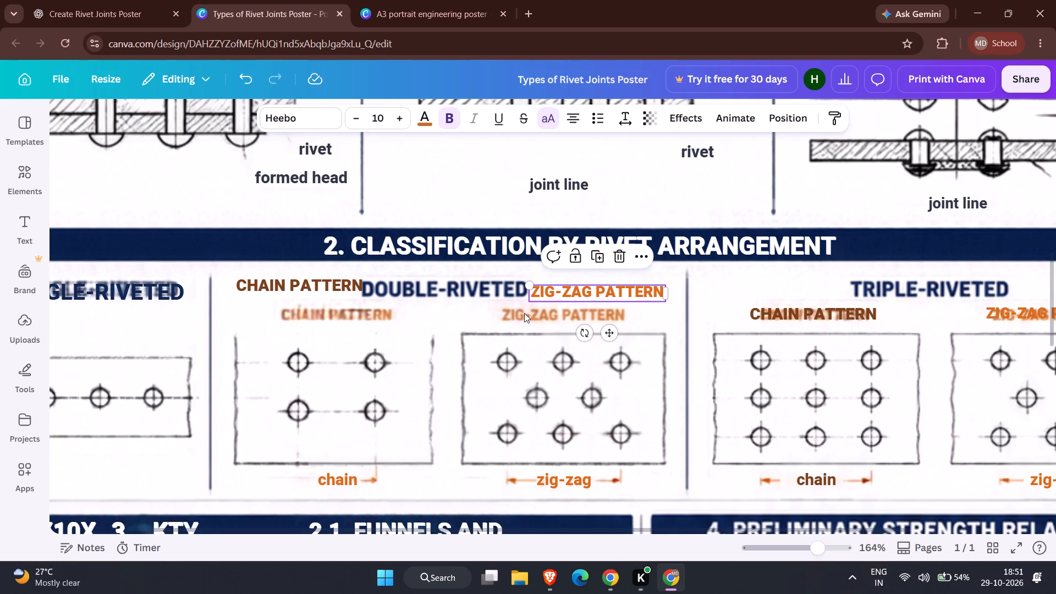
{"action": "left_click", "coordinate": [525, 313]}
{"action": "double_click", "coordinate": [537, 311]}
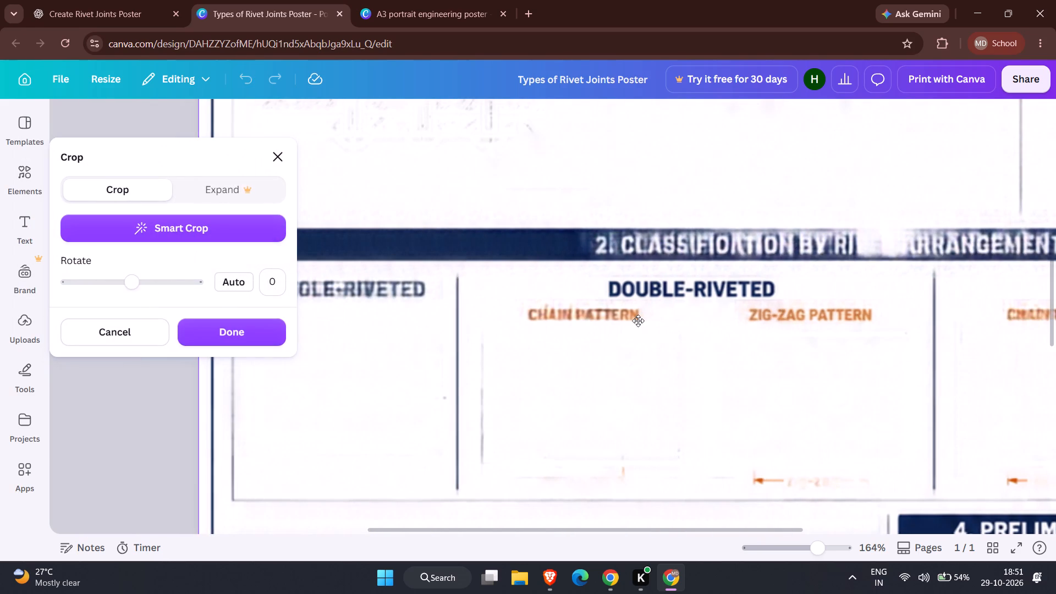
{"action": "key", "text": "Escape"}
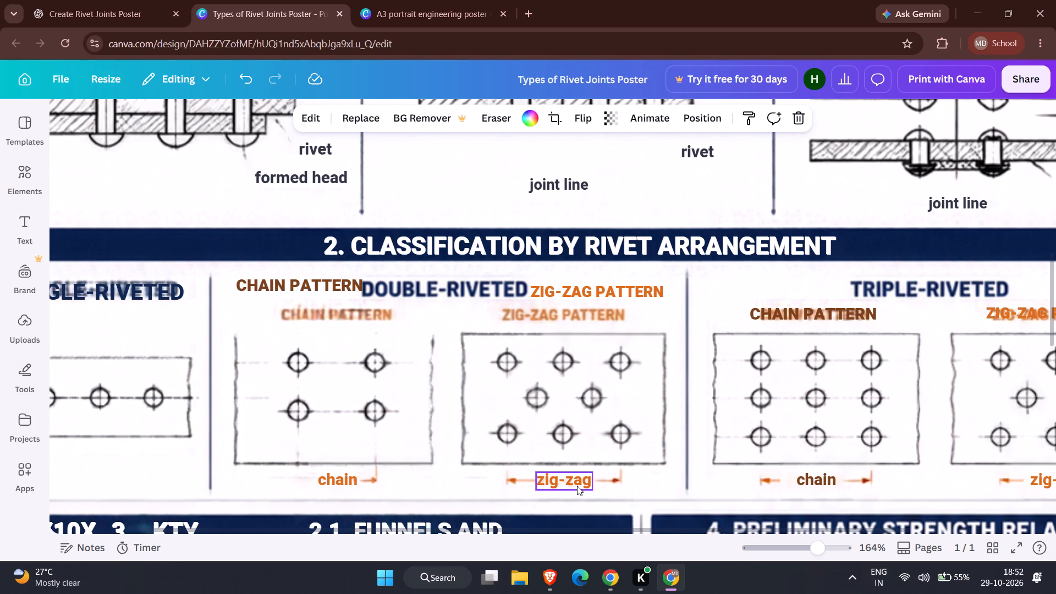
Nudge the chain label below the triple-riveted chain diagram slightly to the left.
{"action": "left_click", "coordinate": [822, 479]}
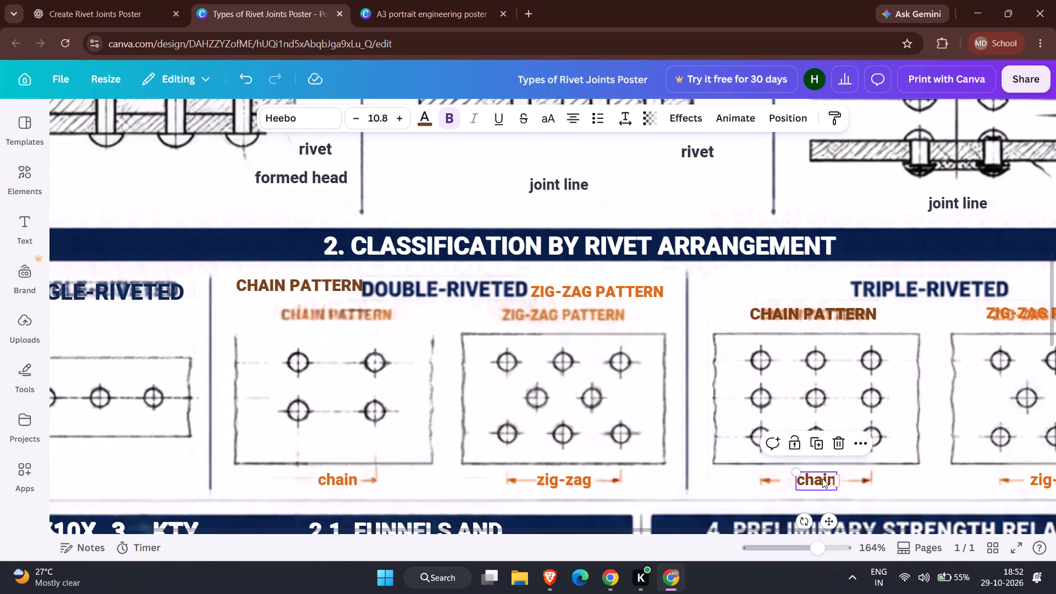
{"action": "key", "text": "Left"}
{"action": "key", "text": "Left"}
{"action": "key", "text": "Right"}
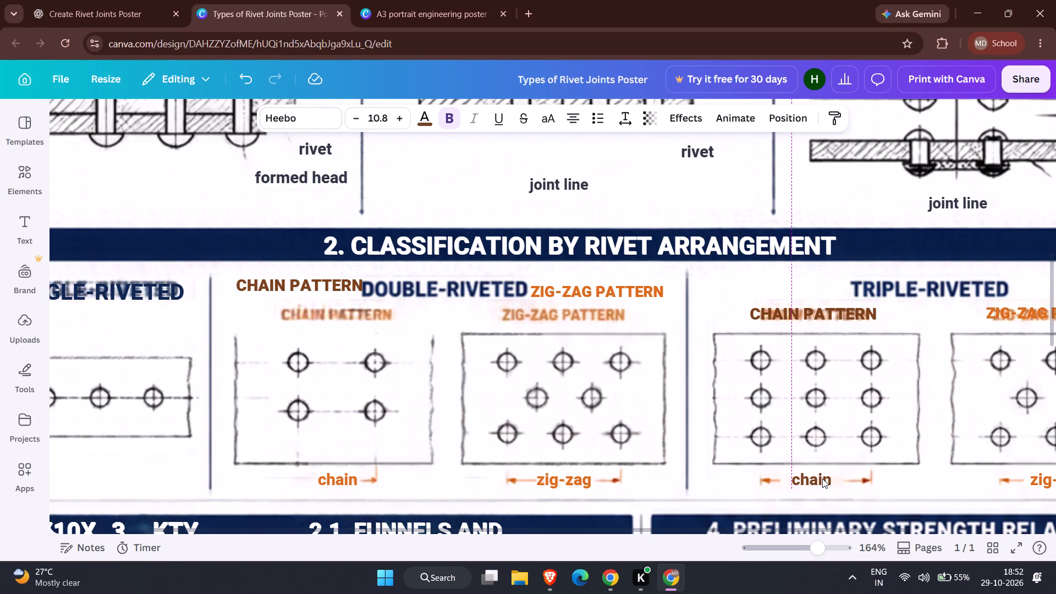
Recolour the triple-riveted chain label from brown to the design's orange and apply the change to all matching brown text.
{"action": "left_click", "coordinate": [822, 479]}
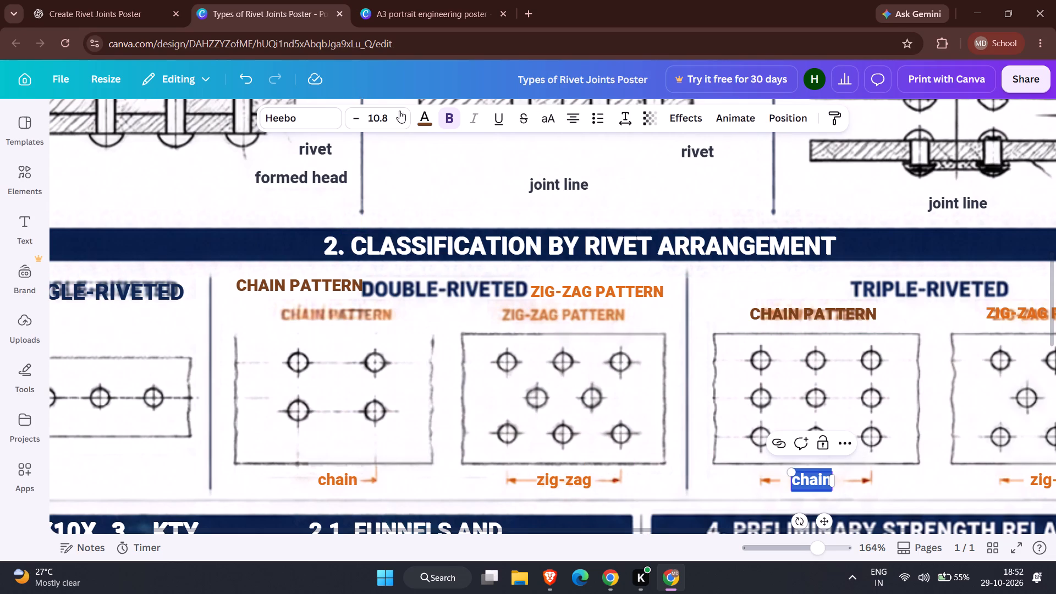
{"action": "left_click", "coordinate": [425, 116]}
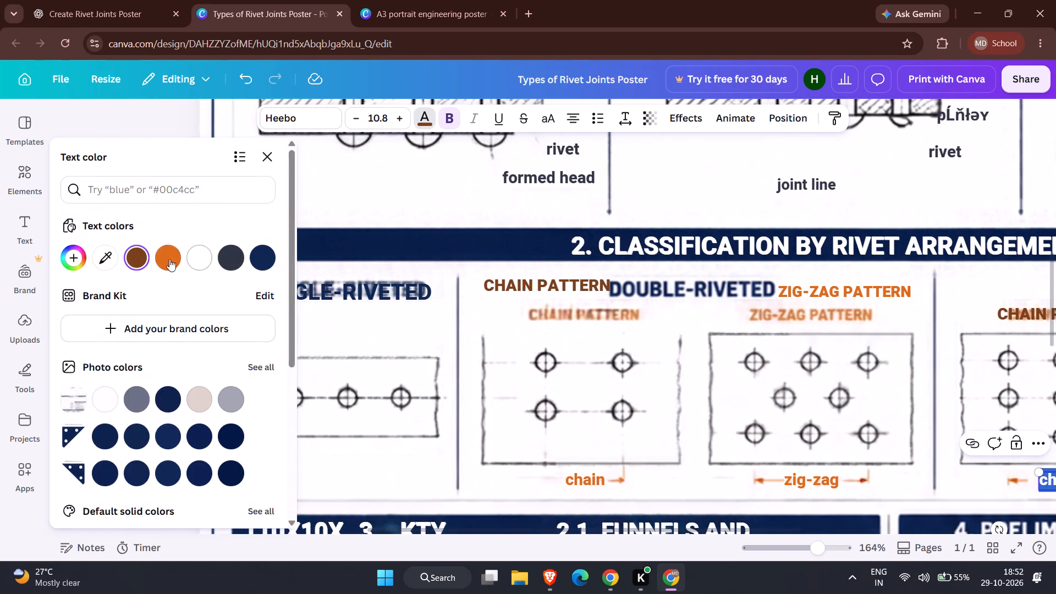
{"action": "left_click", "coordinate": [163, 263]}
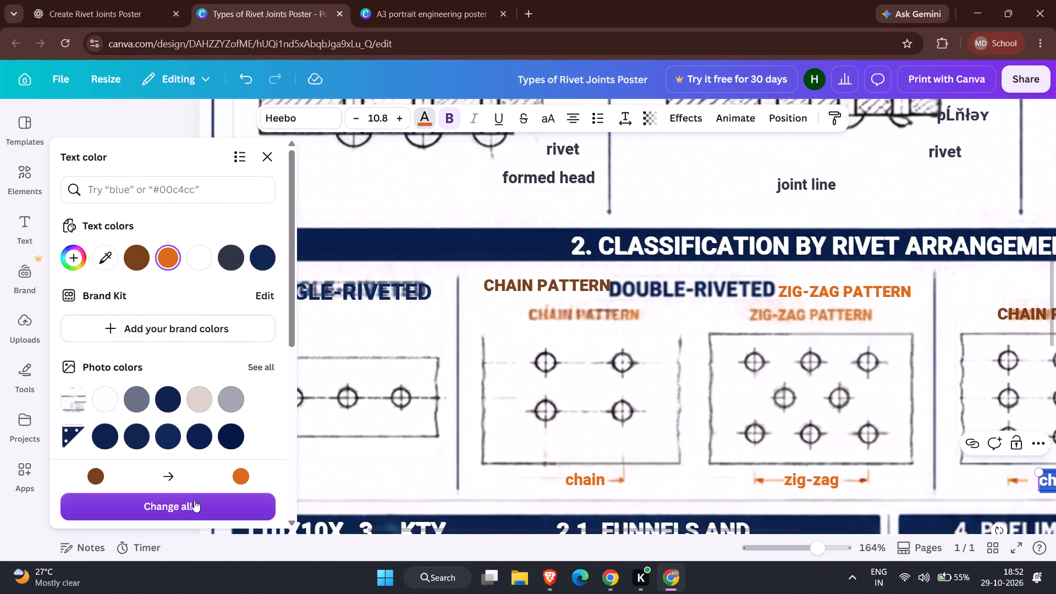
{"action": "left_click", "coordinate": [194, 500]}
Move the overlapping CHAIN PATTERN label under Triple-Riveted up beside the start of the TRIPLE-RIVETED heading.
{"action": "scroll", "coordinate": [472, 499], "scroll_direction": "left", "scroll_amount": 4}
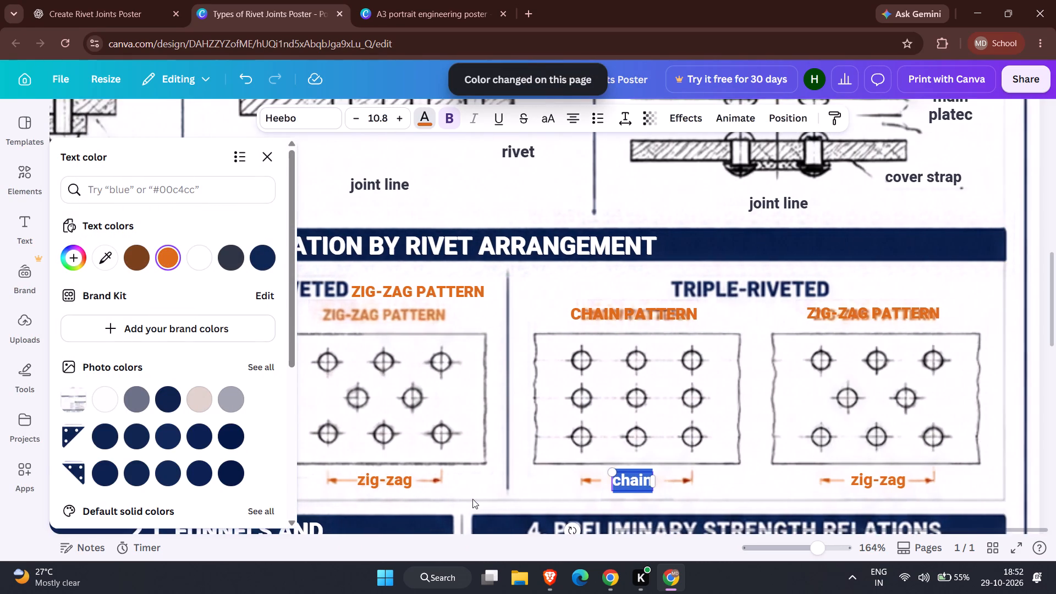
{"action": "scroll", "coordinate": [472, 499], "scroll_direction": "left", "scroll_amount": 1}
{"action": "scroll", "coordinate": [472, 499], "scroll_direction": "right", "scroll_amount": 4}
{"action": "scroll", "coordinate": [472, 499], "scroll_direction": "left", "scroll_amount": 1}
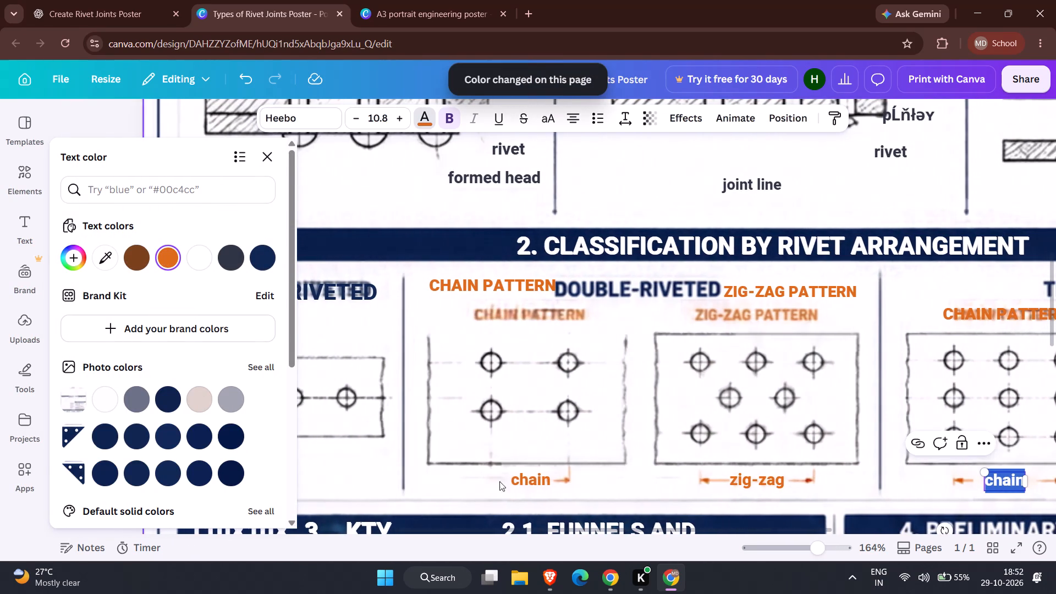
{"action": "scroll", "coordinate": [795, 397], "scroll_direction": "left", "scroll_amount": 3}
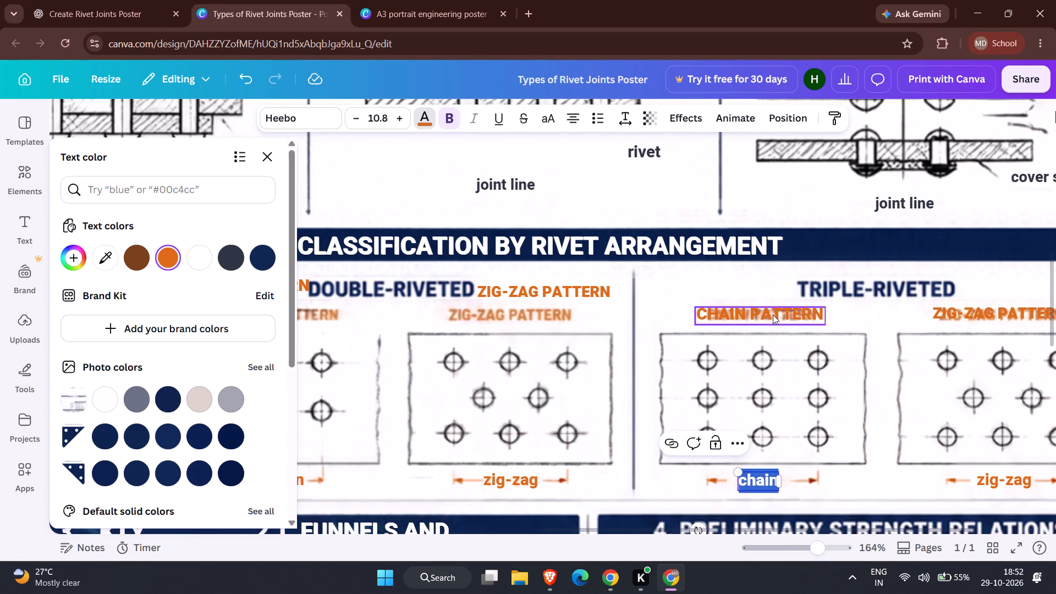
{"action": "left_click_drag", "start_coordinate": [772, 313], "coordinate": [752, 295]}
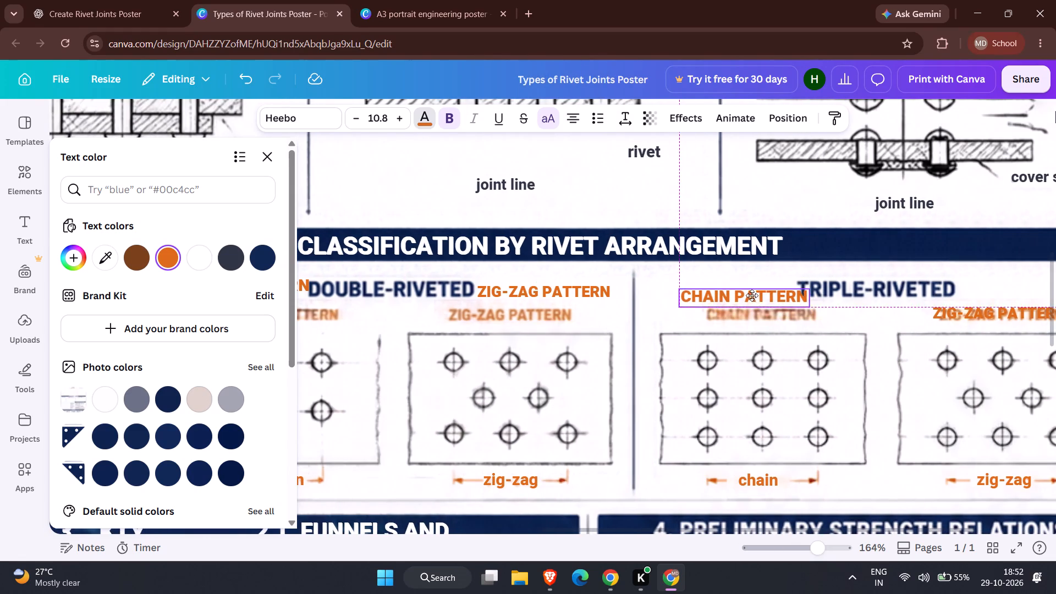
{"action": "left_click_drag", "start_coordinate": [752, 295], "coordinate": [743, 293]}
{"action": "left_click", "coordinate": [867, 288]}
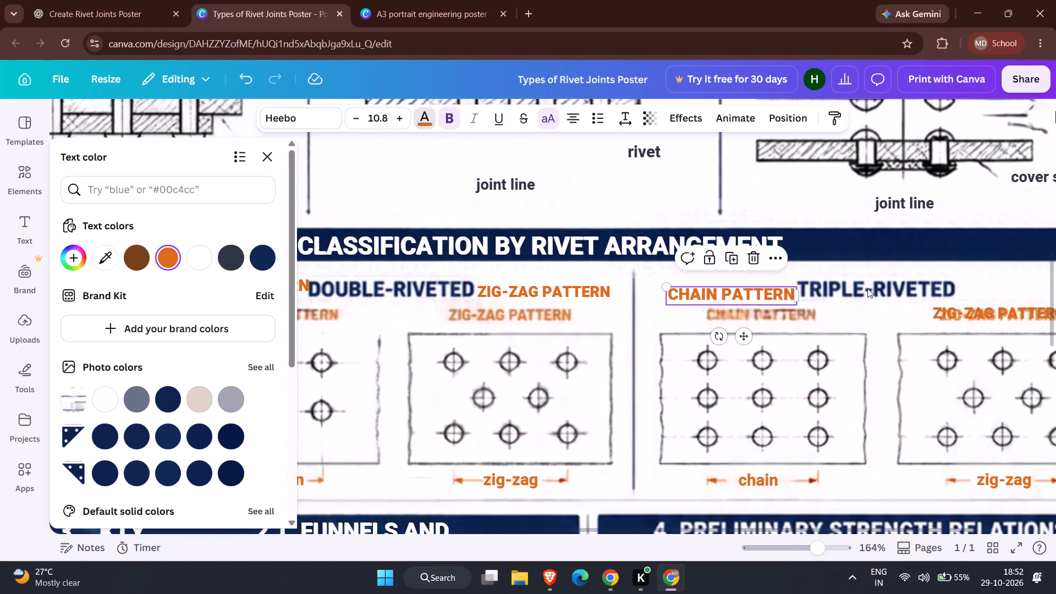
Move the overlapping ZIG-ZAG PATTERN label under Triple-Riveted up beside the end of the TRIPLE-RIVETED heading.
{"action": "left_click_drag", "start_coordinate": [884, 311], "coordinate": [901, 297]}
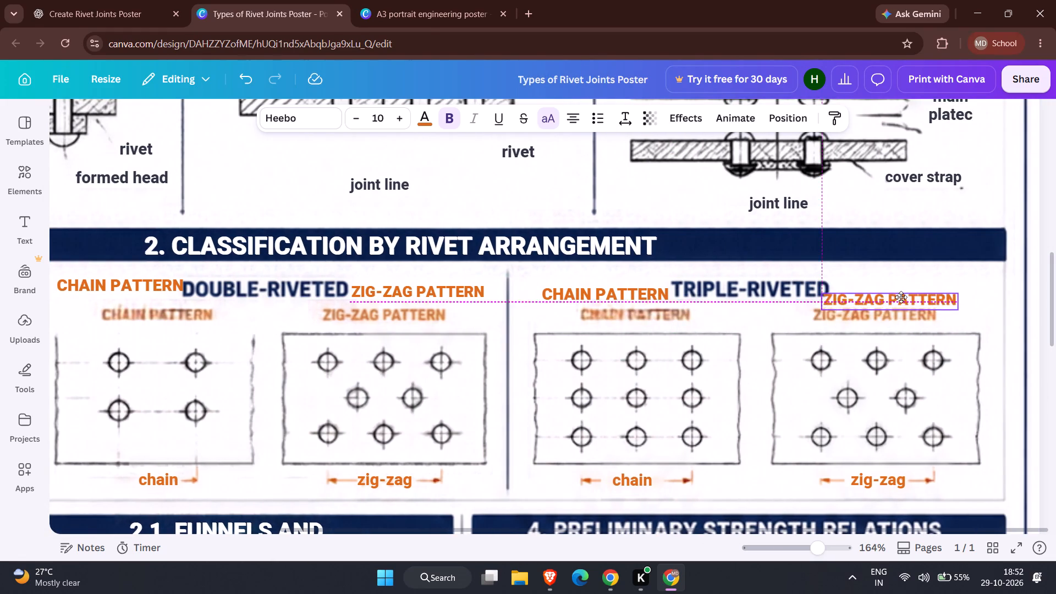
{"action": "left_click_drag", "start_coordinate": [901, 297], "coordinate": [908, 291]}
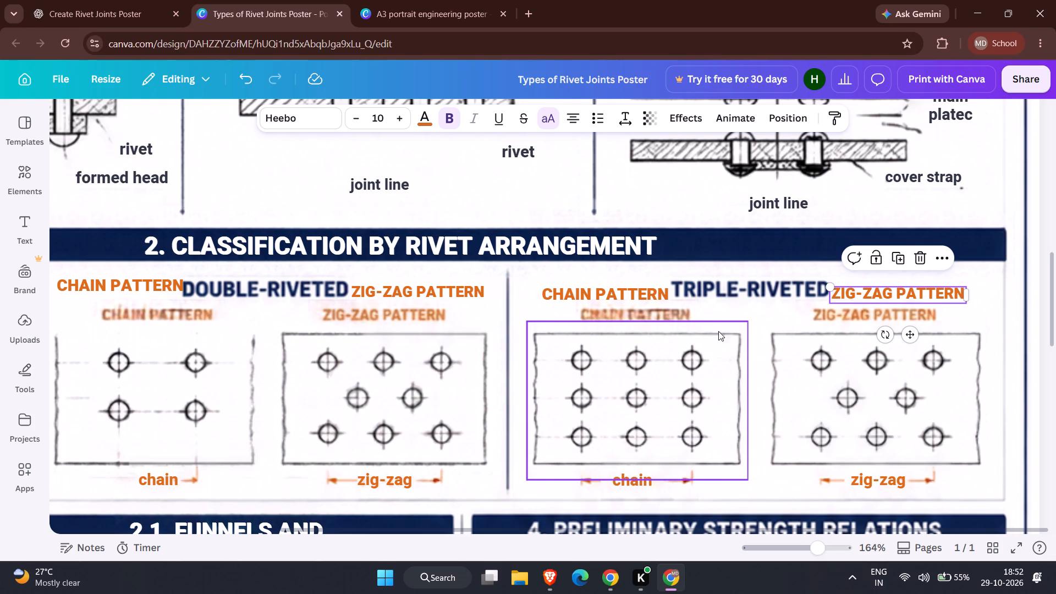
Move the SINGLE-RIVETED label straight down, clear of its blurred duplicate and above the single-riveted diagram.
{"action": "scroll", "coordinate": [425, 374], "scroll_direction": "right", "scroll_amount": 1}
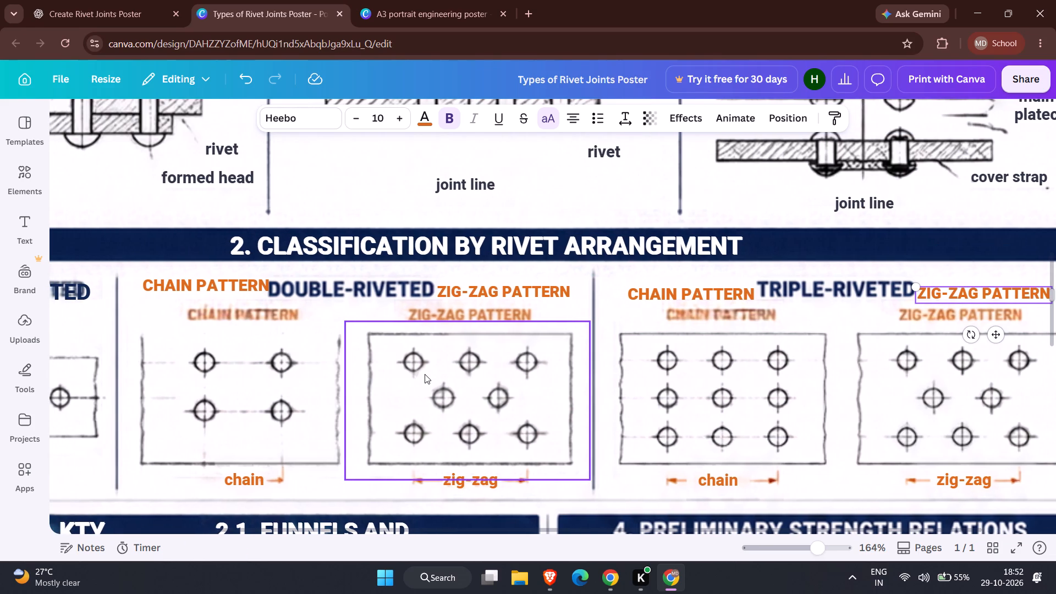
{"action": "scroll", "coordinate": [465, 374], "scroll_direction": "right", "scroll_amount": 2}
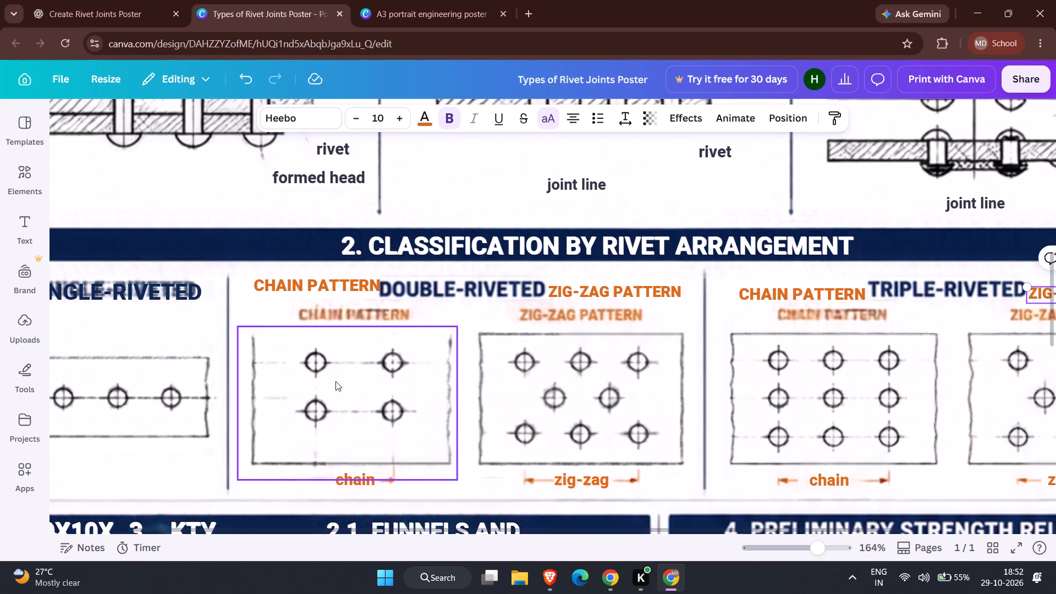
{"action": "scroll", "coordinate": [327, 381], "scroll_direction": "right", "scroll_amount": 2}
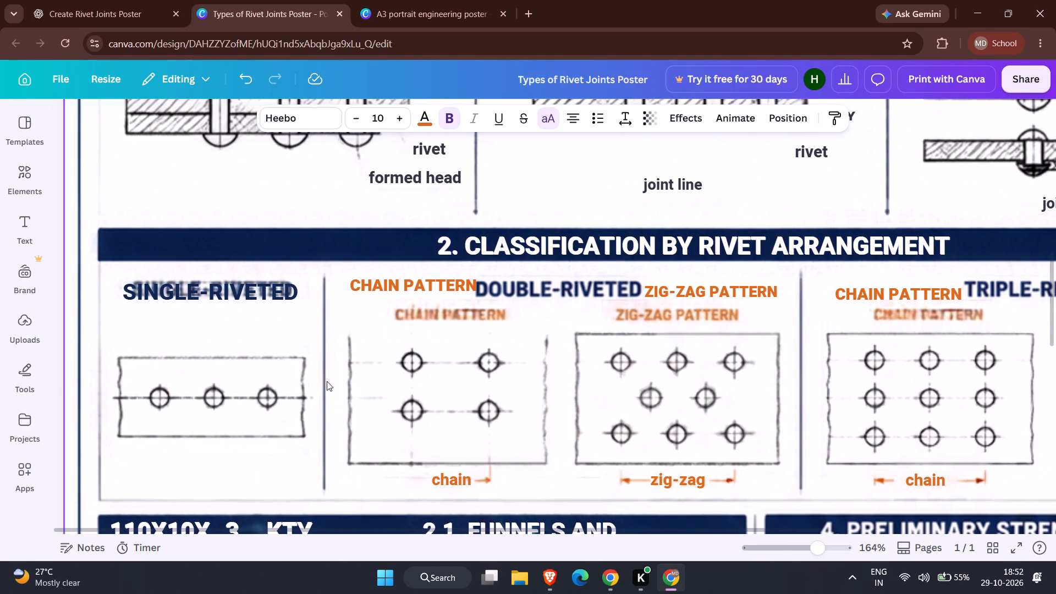
{"action": "scroll", "coordinate": [327, 381], "scroll_direction": "down", "scroll_amount": 1}
{"action": "scroll", "coordinate": [327, 381], "scroll_direction": "up", "scroll_amount": 1}
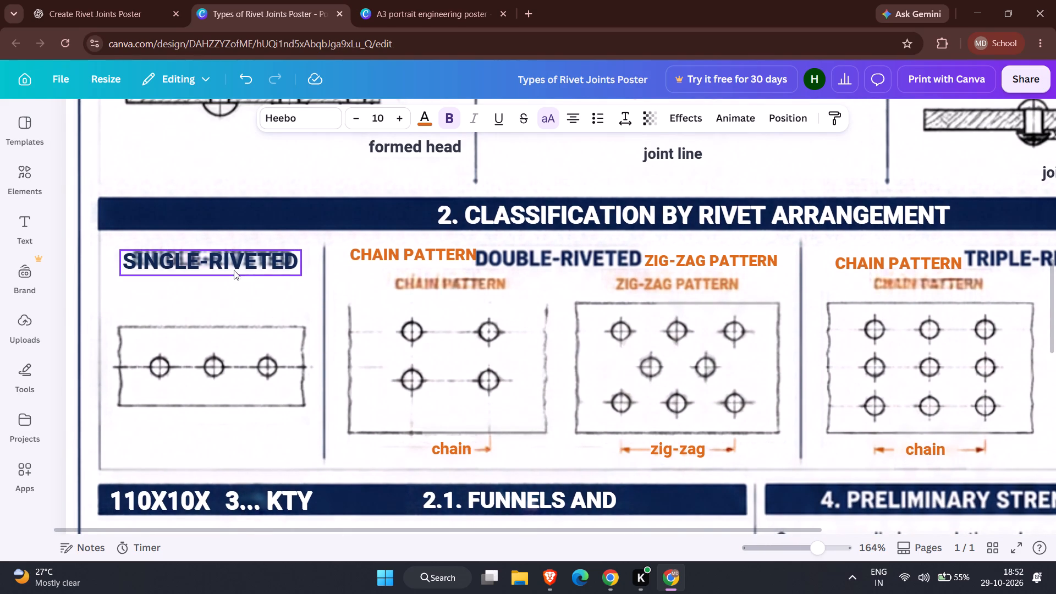
{"action": "left_click_drag", "start_coordinate": [234, 270], "coordinate": [233, 298]}
{"action": "left_click", "coordinate": [295, 258]}
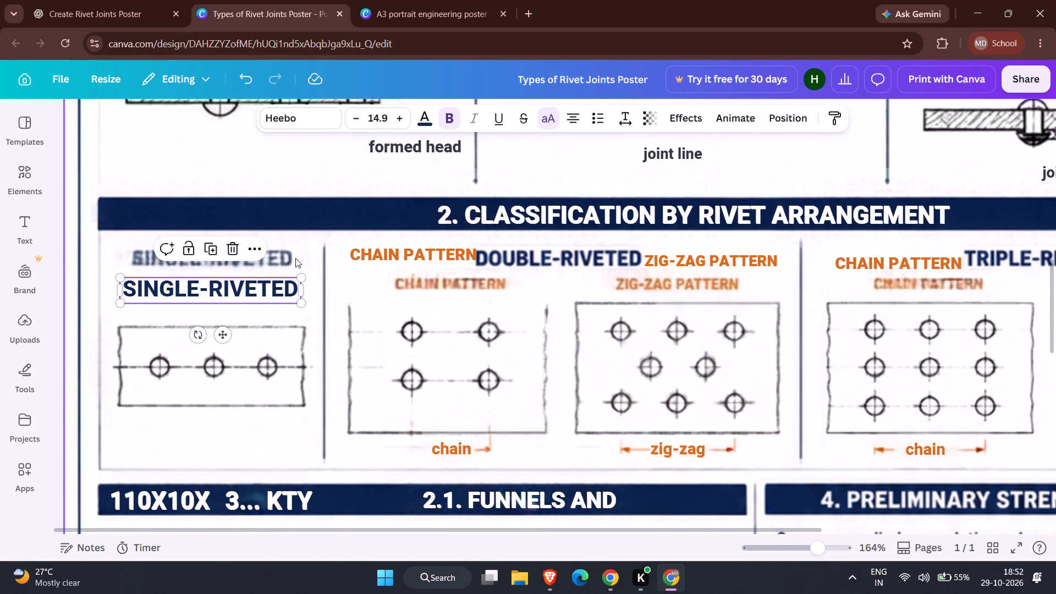
Paint over the end of the blurred SINGLE-RIVETED duplicate with a pen in the background colour sampled beside it.
{"action": "left_click", "coordinate": [24, 316]}
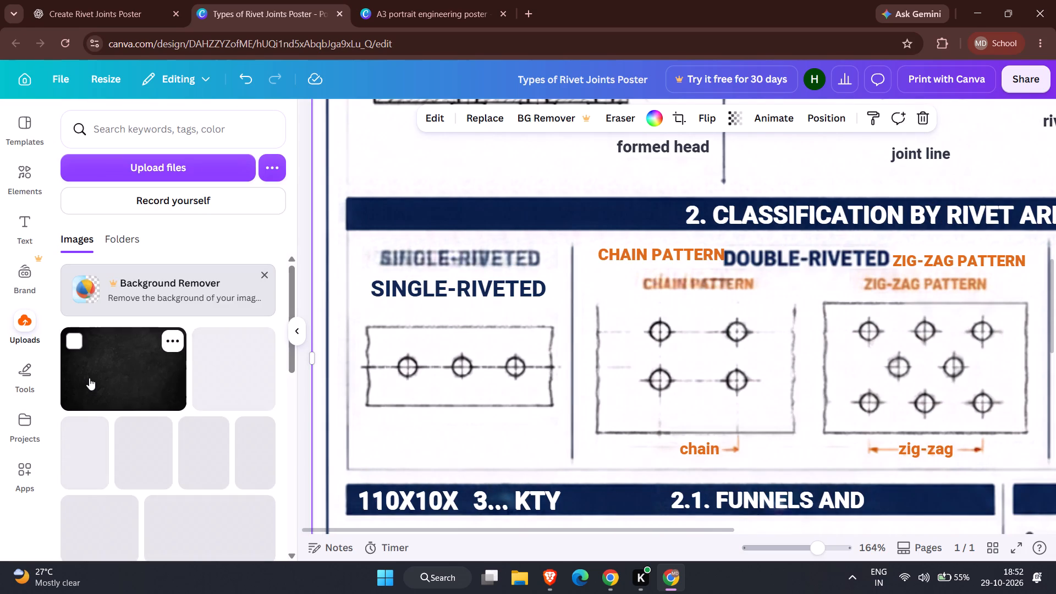
{"action": "left_click", "coordinate": [21, 379]}
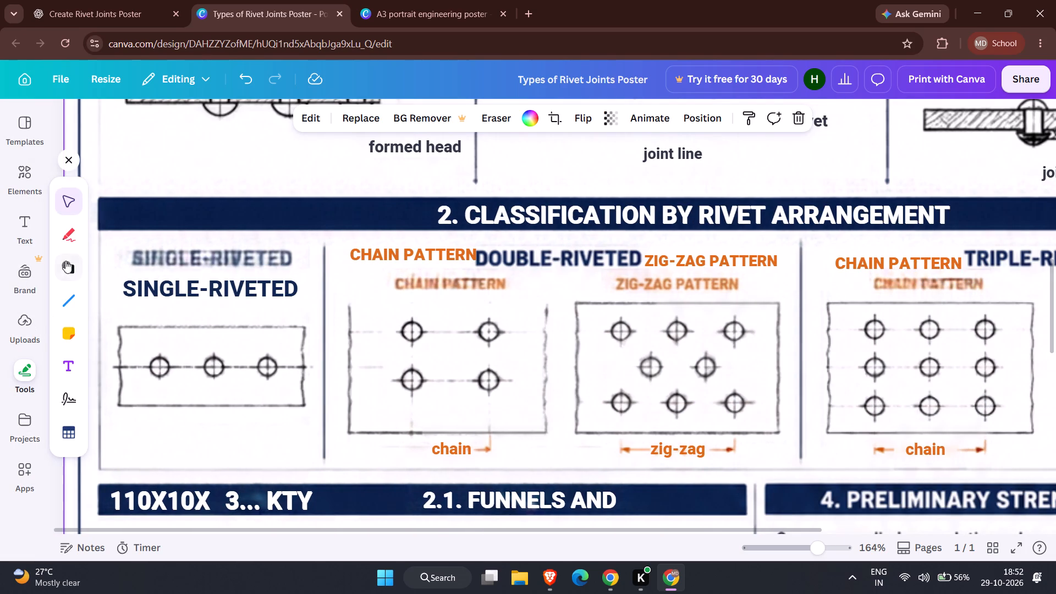
{"action": "left_click", "coordinate": [68, 230]}
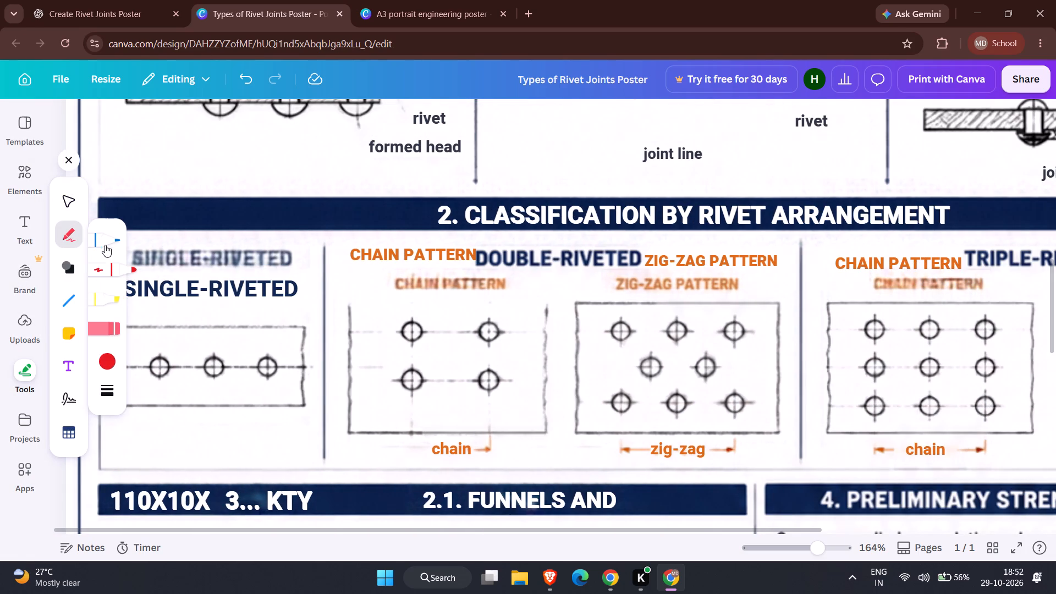
{"action": "left_click", "coordinate": [105, 243]}
{"action": "left_click", "coordinate": [103, 361]}
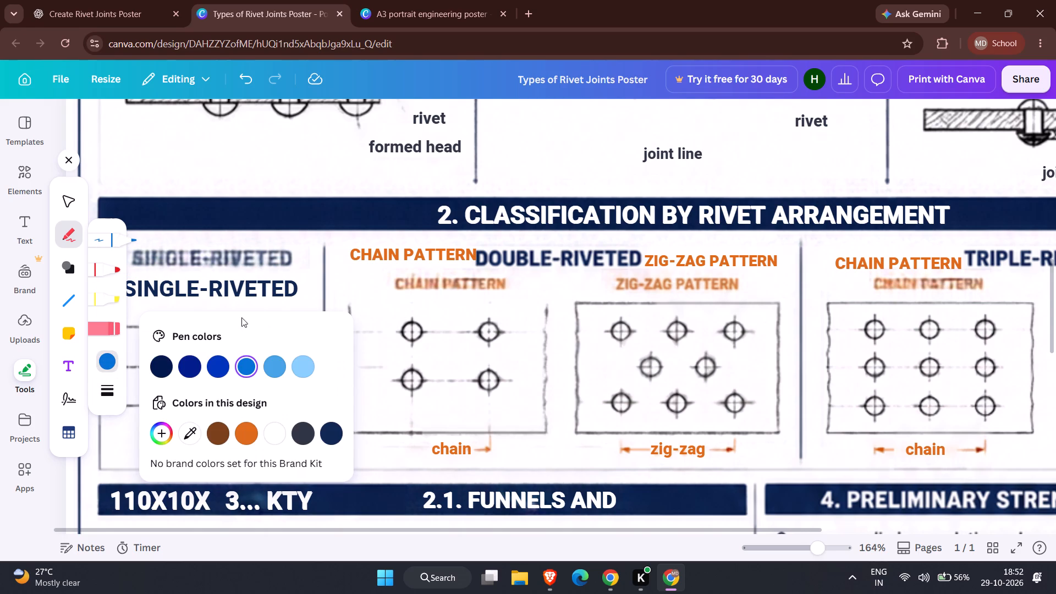
{"action": "left_click", "coordinate": [191, 431]}
{"action": "left_click", "coordinate": [304, 267]}
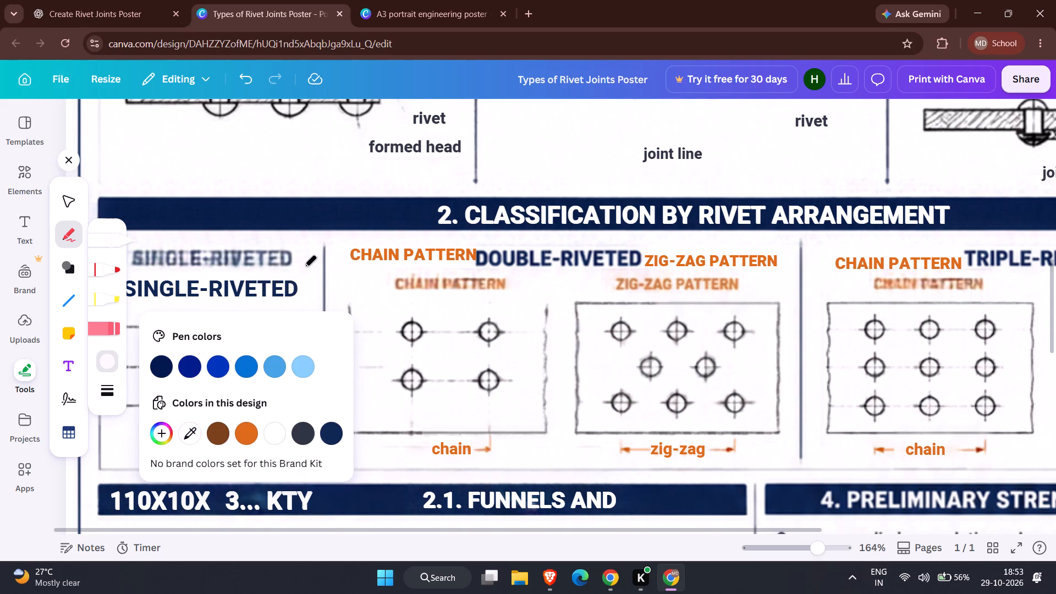
{"action": "left_click_drag", "start_coordinate": [299, 260], "coordinate": [274, 260]}
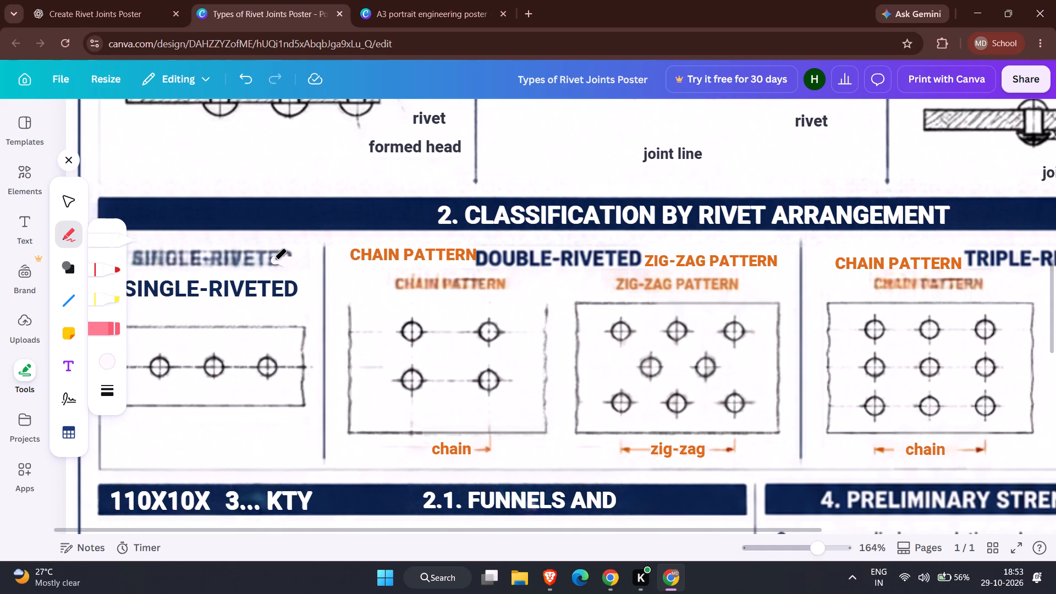
{"action": "left_click_drag", "start_coordinate": [274, 260], "coordinate": [268, 263]}
Set the pen weight to 17 and paint over the RIVETED half of the blurred SINGLE-RIVETED duplicate.
{"action": "left_click", "coordinate": [107, 385]}
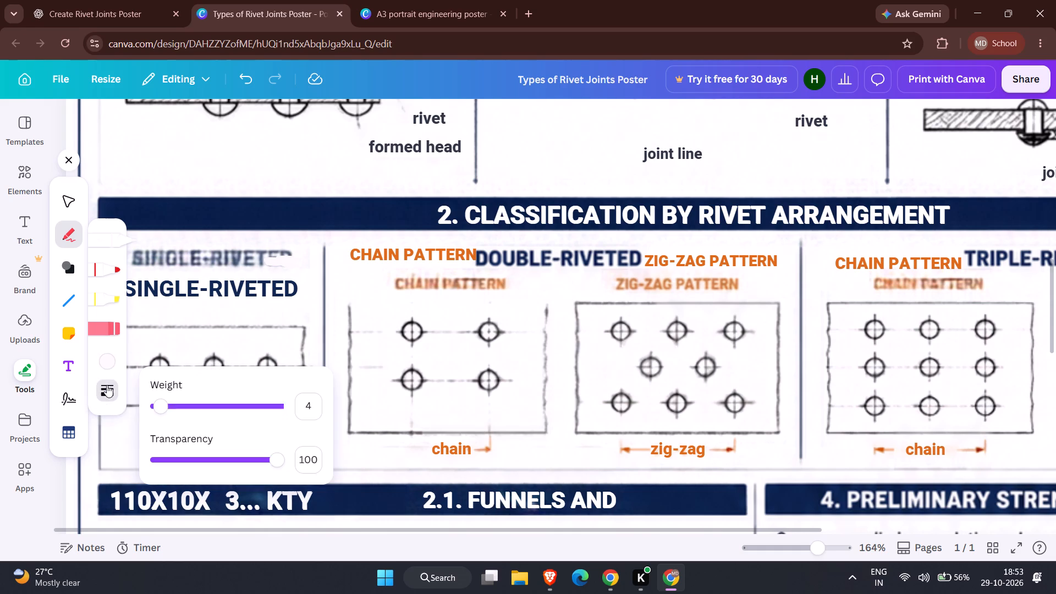
{"action": "left_click_drag", "start_coordinate": [159, 406], "coordinate": [175, 406]}
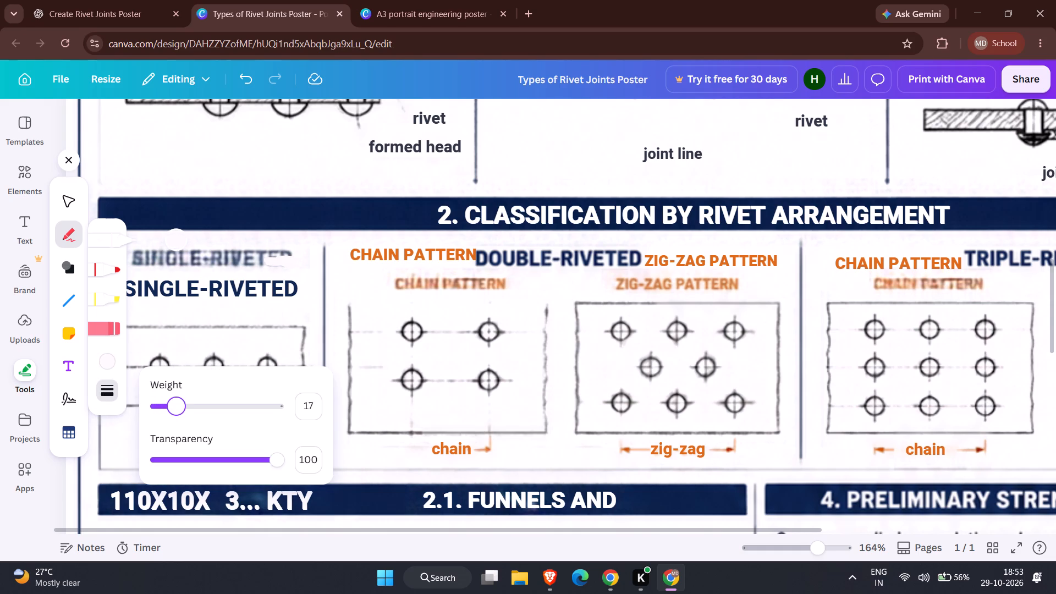
{"action": "left_click_drag", "start_coordinate": [175, 406], "coordinate": [175, 405]}
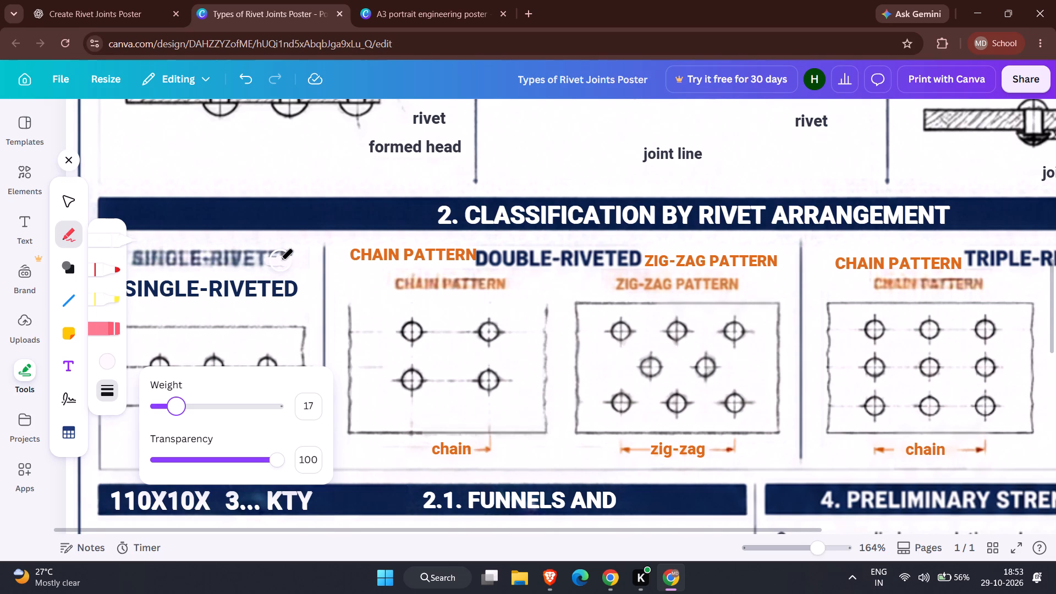
{"action": "left_click", "coordinate": [280, 260]}
{"action": "left_click", "coordinate": [291, 256]}
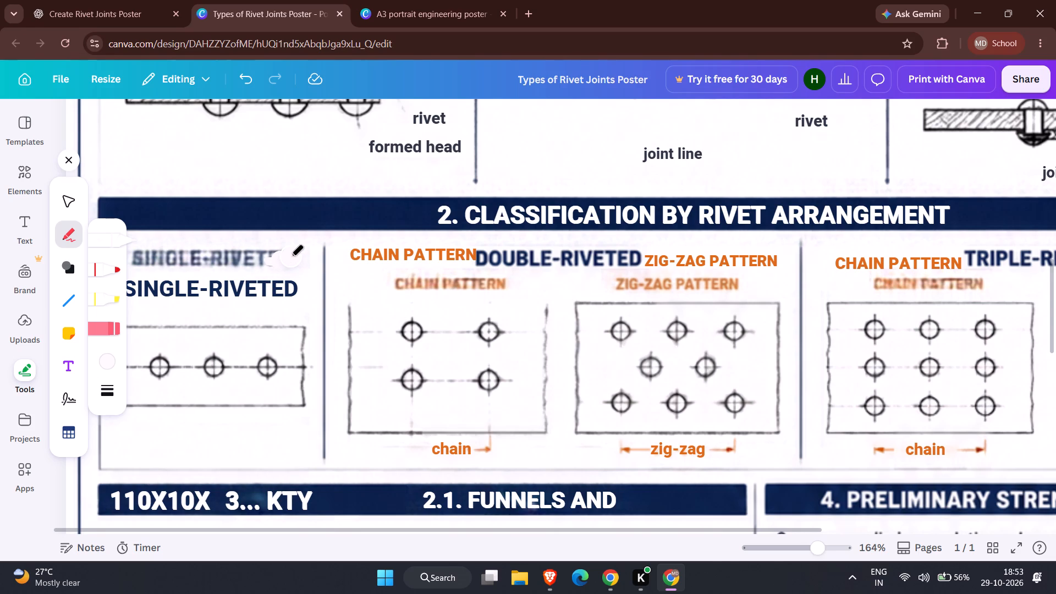
{"action": "triple_click", "coordinate": [291, 256]}
{"action": "left_click", "coordinate": [291, 256]}
{"action": "left_click", "coordinate": [281, 254]}
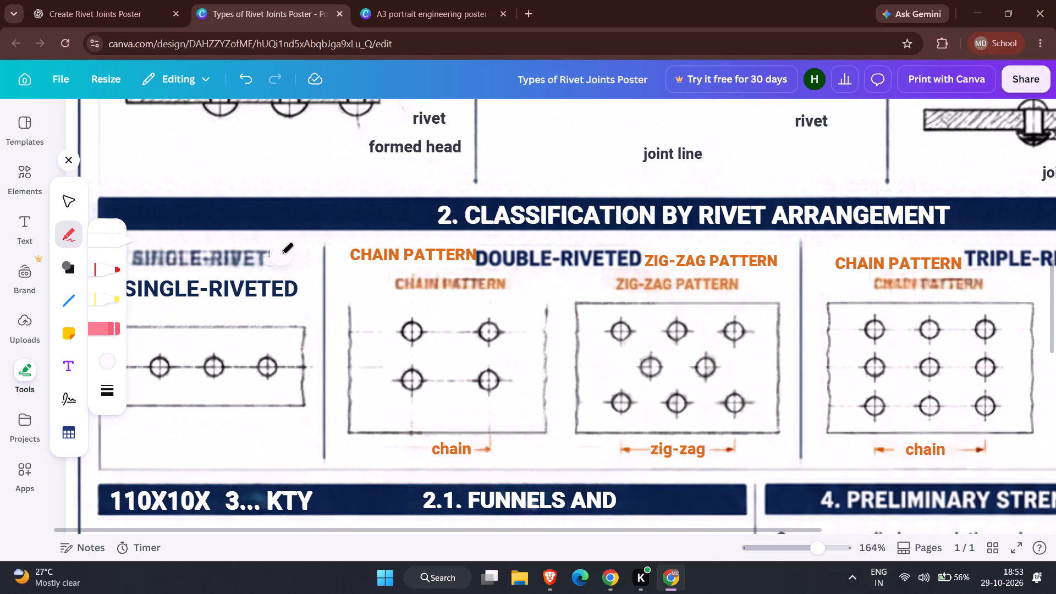
{"action": "left_click", "coordinate": [272, 258]}
{"action": "left_click", "coordinate": [256, 256]}
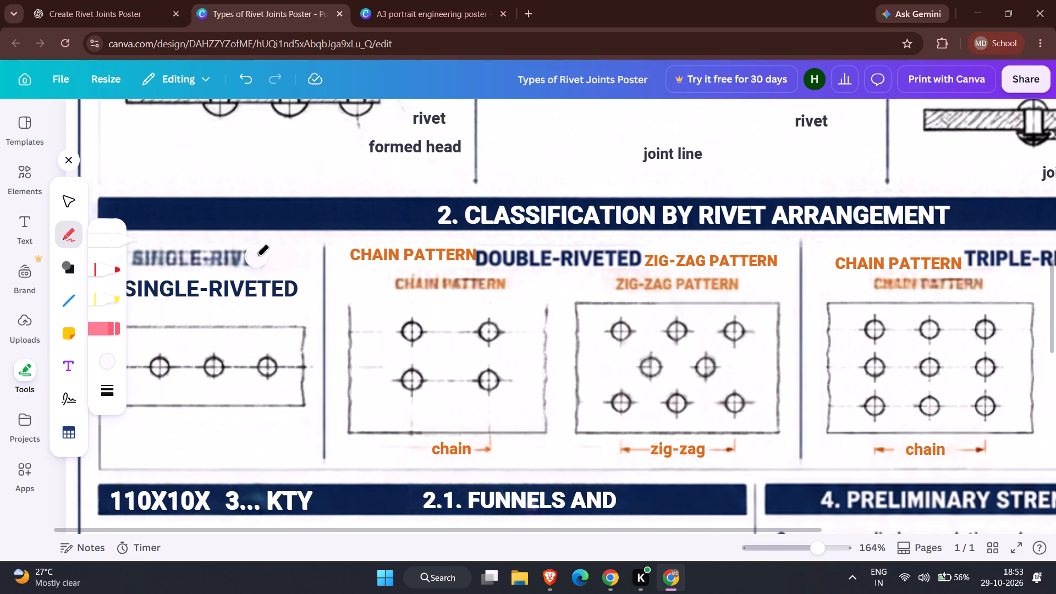
{"action": "left_click", "coordinate": [265, 265]}
{"action": "left_click", "coordinate": [250, 261]}
{"action": "left_click", "coordinate": [234, 261]}
{"action": "left_click", "coordinate": [226, 261]}
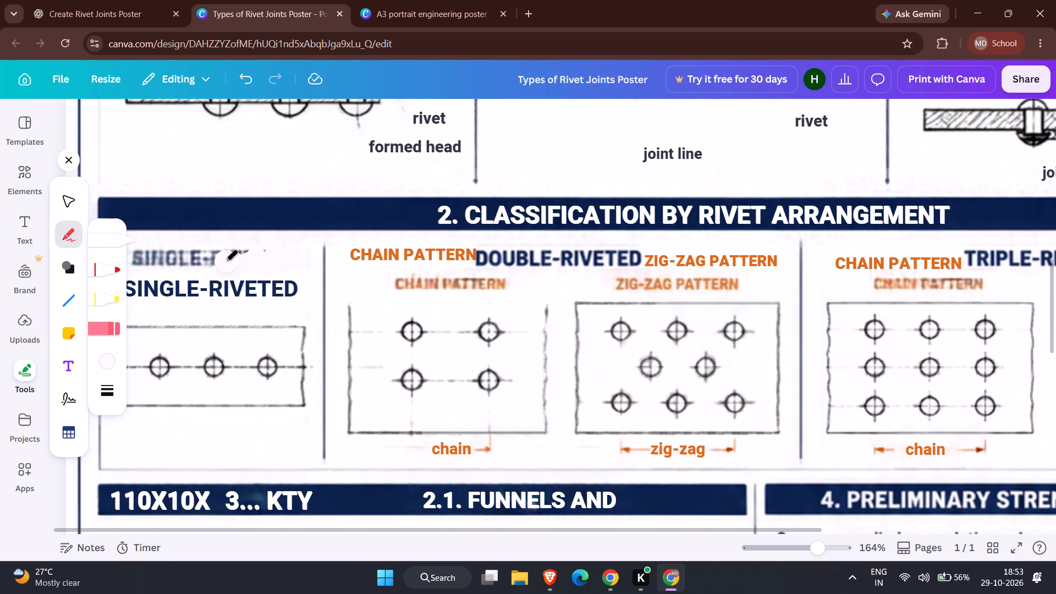
Paint over the remaining SINGLE part of the blurred duplicate above the SINGLE-RIVETED label and even out the patch.
{"action": "scroll", "coordinate": [263, 261], "scroll_direction": "right", "scroll_amount": 3}
{"action": "scroll", "coordinate": [189, 271], "scroll_direction": "right", "scroll_amount": 1}
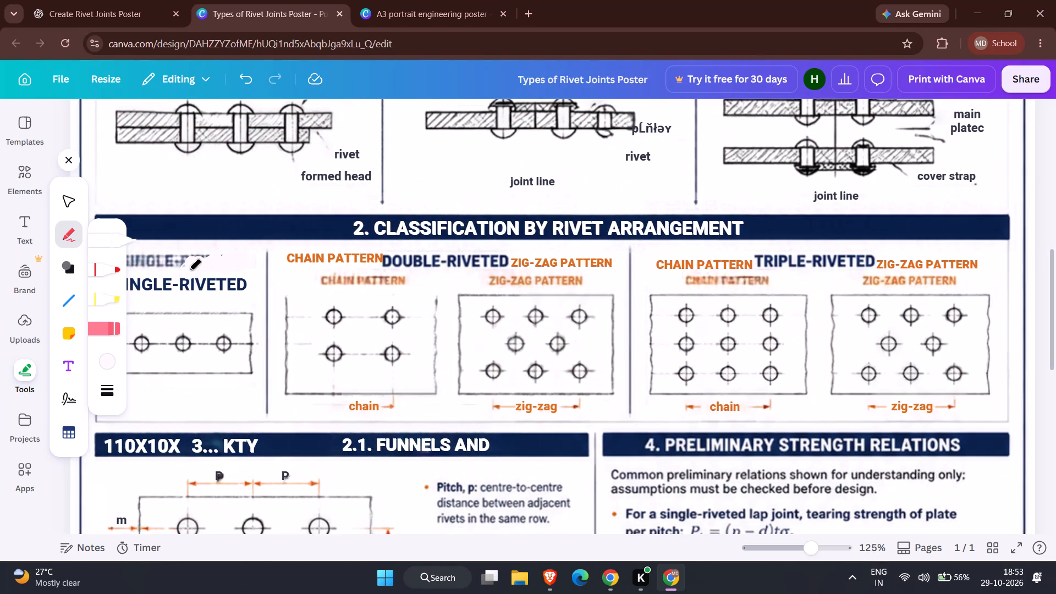
{"action": "left_click_drag", "start_coordinate": [189, 256], "coordinate": [179, 265]}
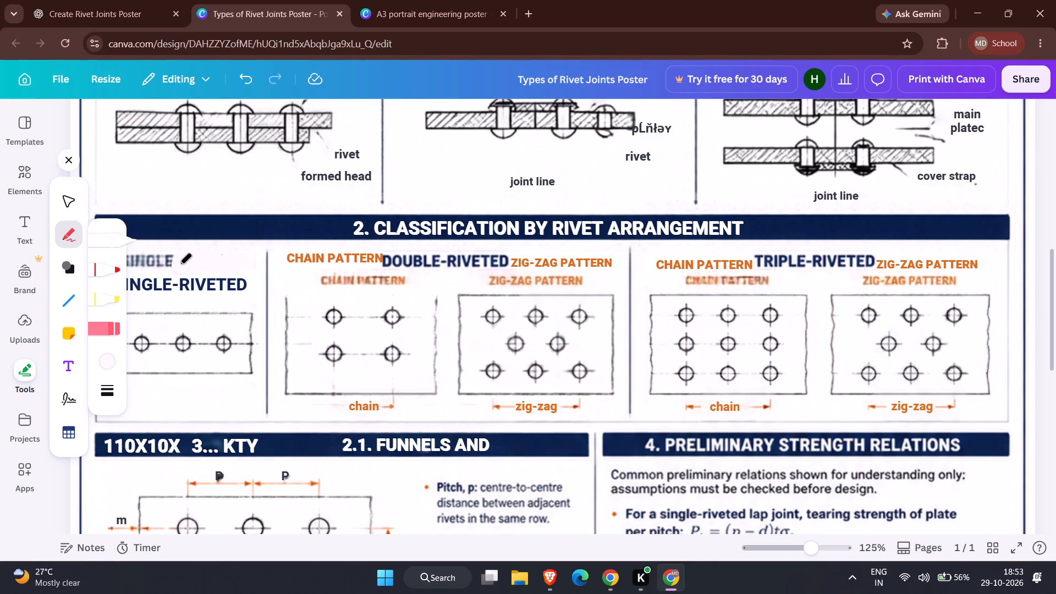
{"action": "left_click_drag", "start_coordinate": [179, 265], "coordinate": [164, 258]}
{"action": "left_click_drag", "start_coordinate": [164, 258], "coordinate": [148, 260]}
{"action": "scroll", "coordinate": [148, 260], "scroll_direction": "right", "scroll_amount": 1}
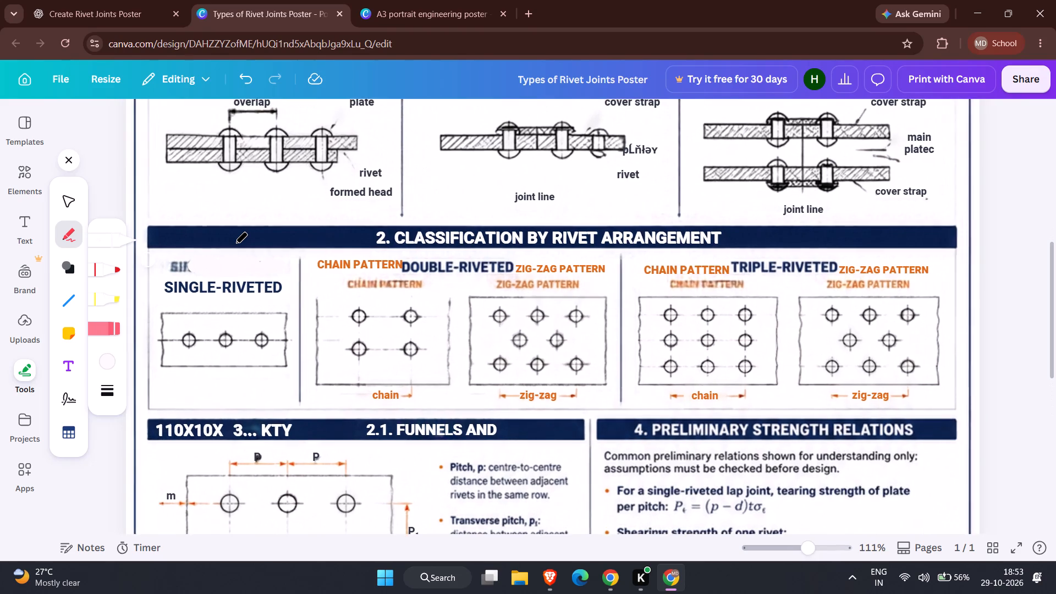
{"action": "left_click_drag", "start_coordinate": [174, 268], "coordinate": [189, 268]}
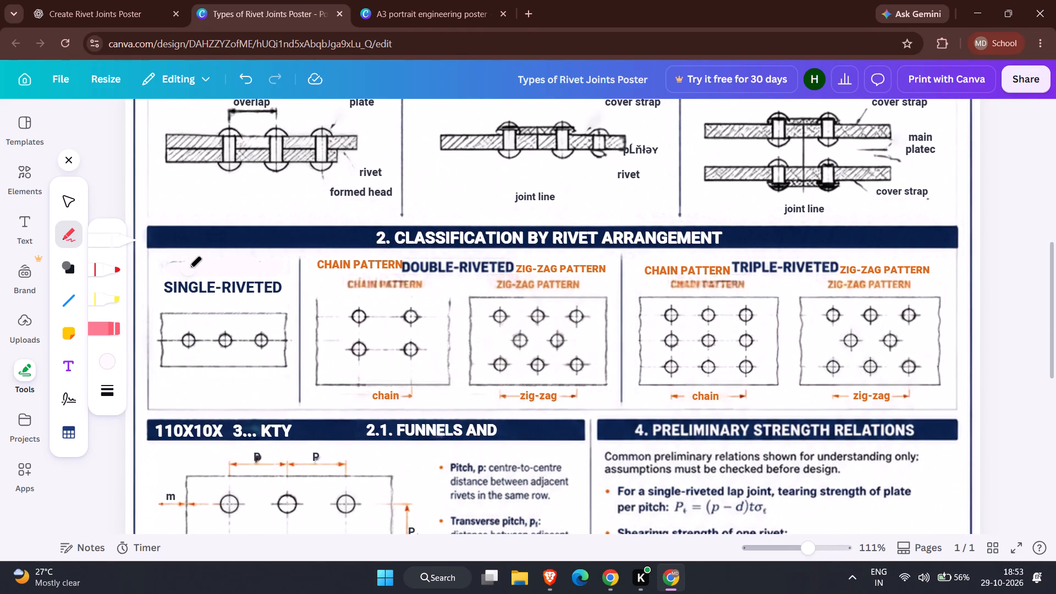
{"action": "left_click_drag", "start_coordinate": [189, 268], "coordinate": [175, 262]}
{"action": "left_click_drag", "start_coordinate": [175, 262], "coordinate": [216, 265]}
{"action": "left_click_drag", "start_coordinate": [216, 265], "coordinate": [272, 266]}
{"action": "key", "text": "Escape"}
Move the SINGLE-RIVETED label up onto the painted patch, level with the DOUBLE-RIVETED heading, and bring it to the front.
{"action": "left_click_drag", "start_coordinate": [263, 288], "coordinate": [264, 284]}
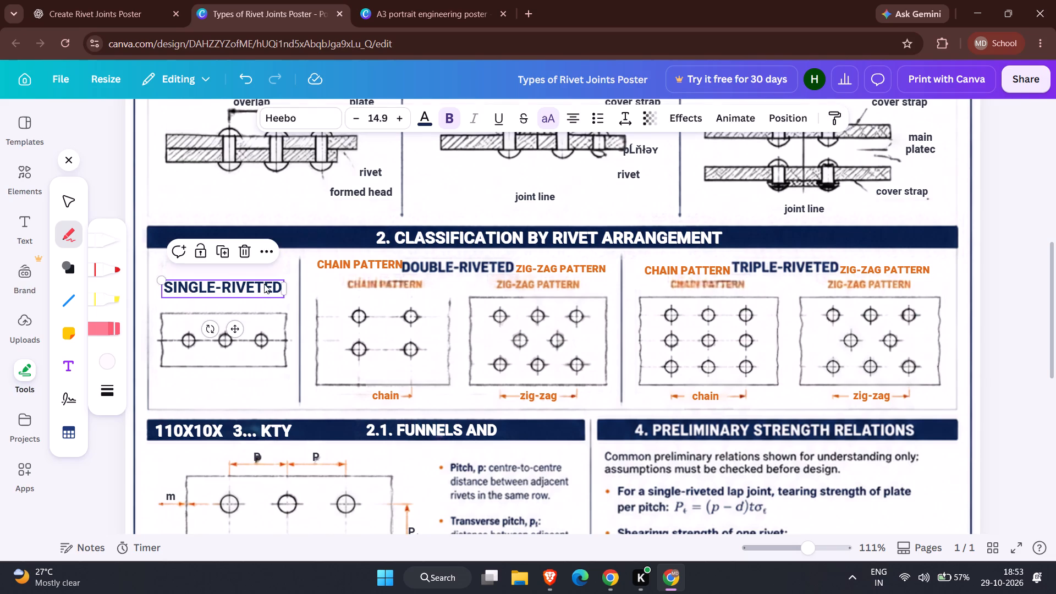
{"action": "left_click_drag", "start_coordinate": [264, 284], "coordinate": [266, 267]}
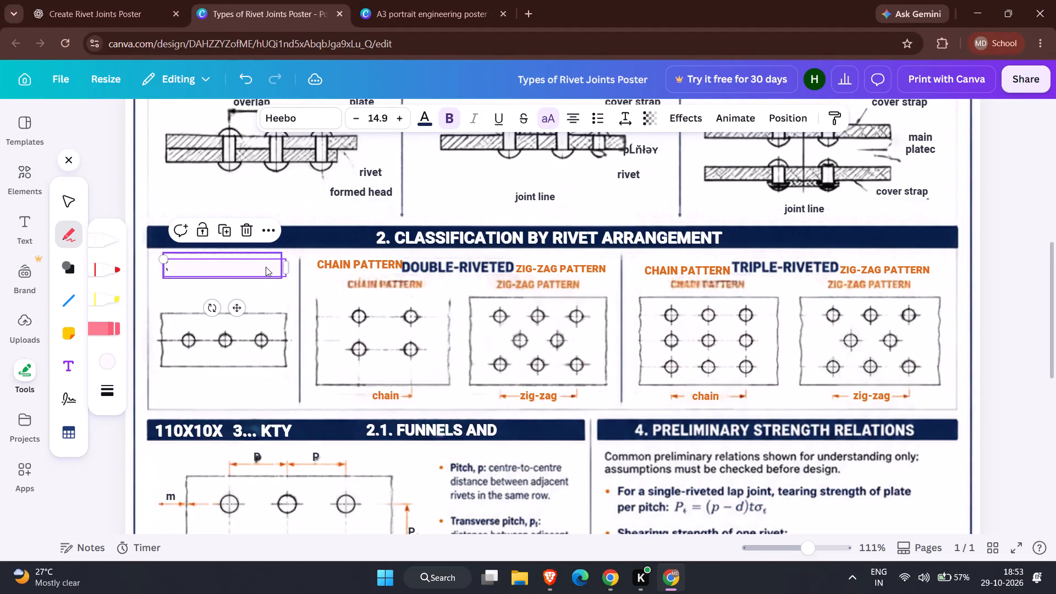
{"action": "left_click", "coordinate": [271, 232]}
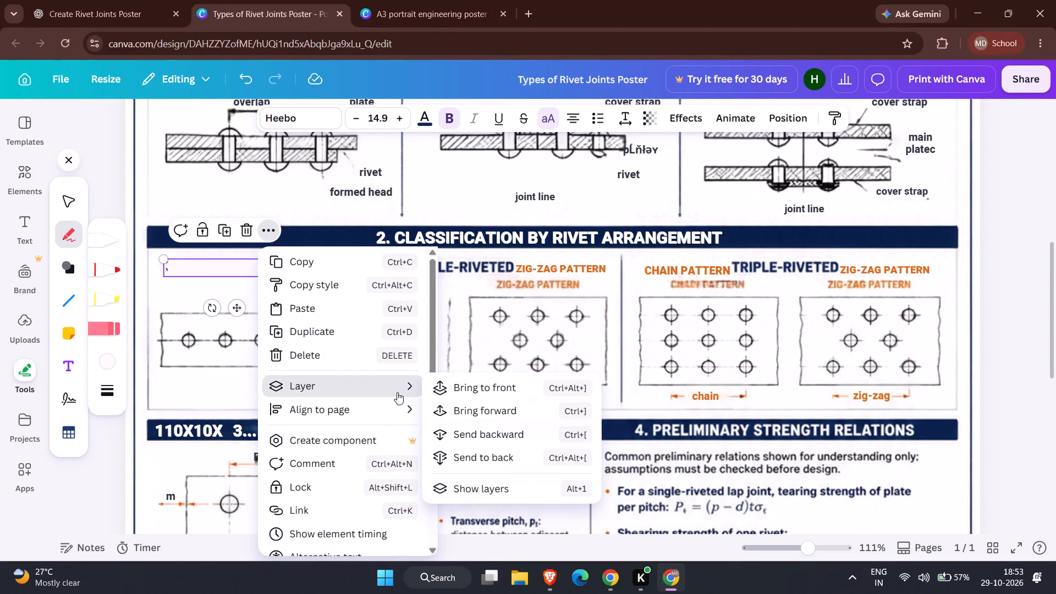
{"action": "left_click", "coordinate": [475, 388]}
{"action": "key", "text": "Escape"}
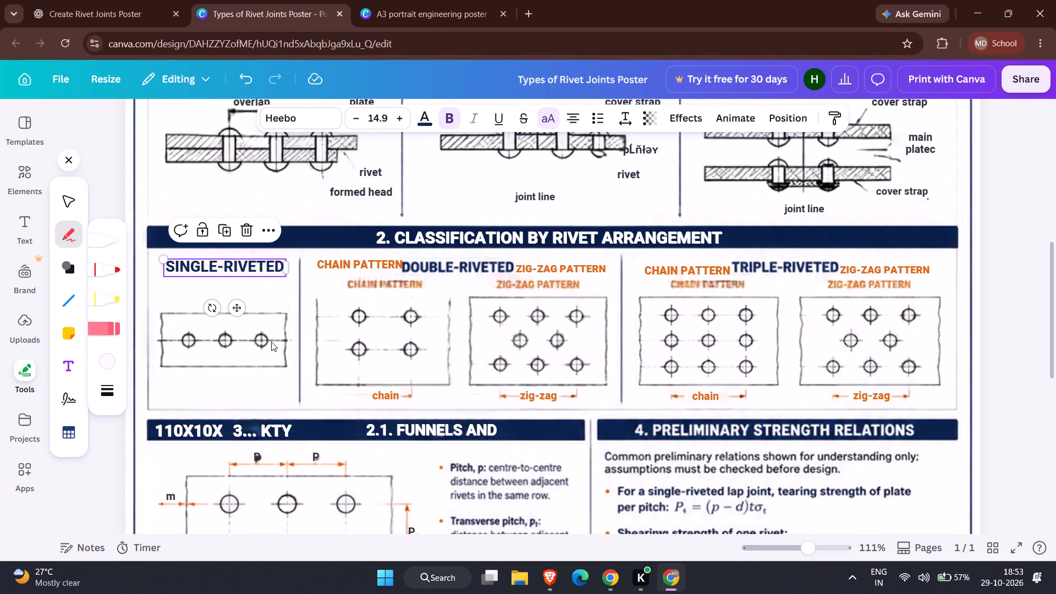
{"action": "key", "text": "Escape"}
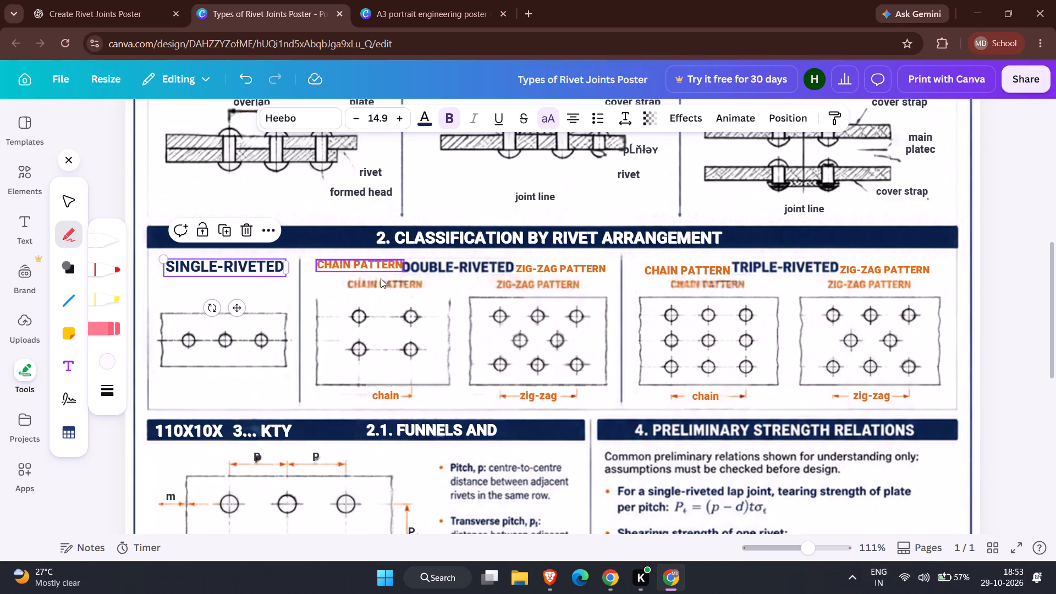
Paint over the blurred CHAIN PATTERN duplicate under Double-Riveted with the same background-coloured pen.
{"action": "left_click_drag", "start_coordinate": [109, 239], "coordinate": [102, 241]}
{"action": "left_click", "coordinate": [102, 241]}
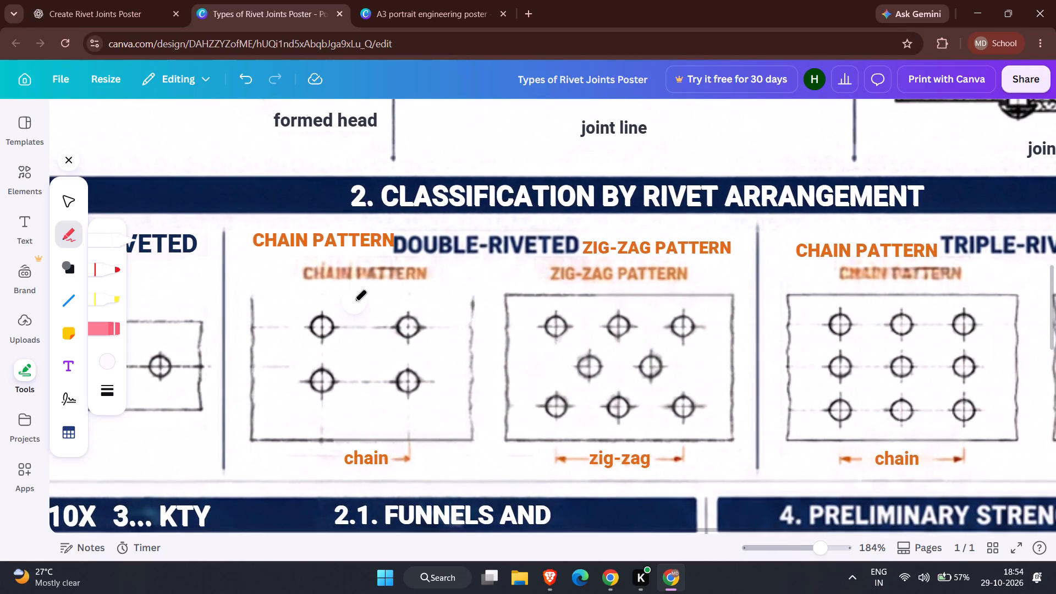
{"action": "left_click_drag", "start_coordinate": [317, 275], "coordinate": [333, 273]}
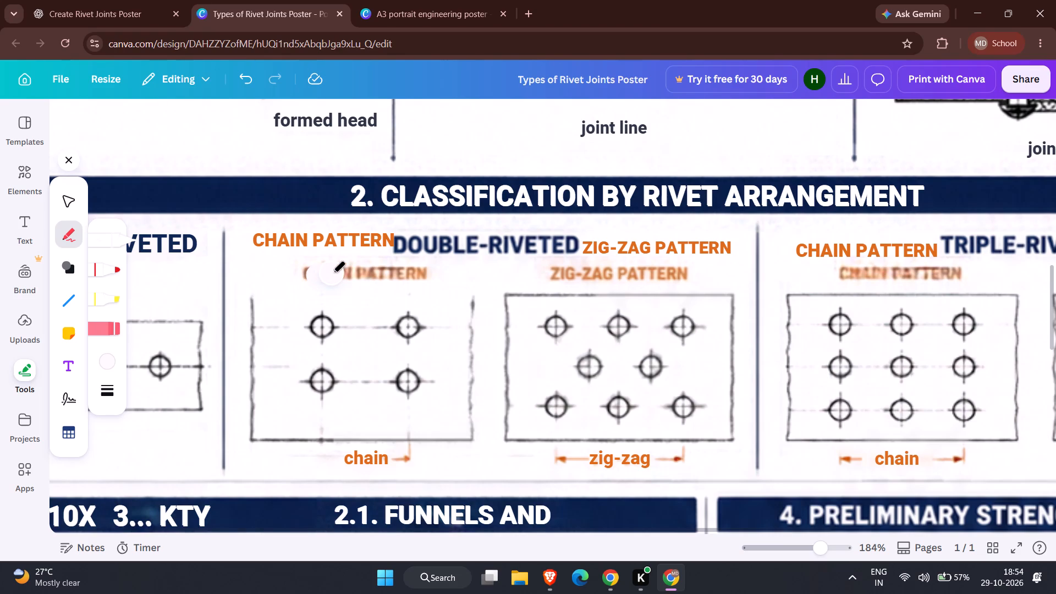
{"action": "left_click_drag", "start_coordinate": [333, 273], "coordinate": [387, 265]}
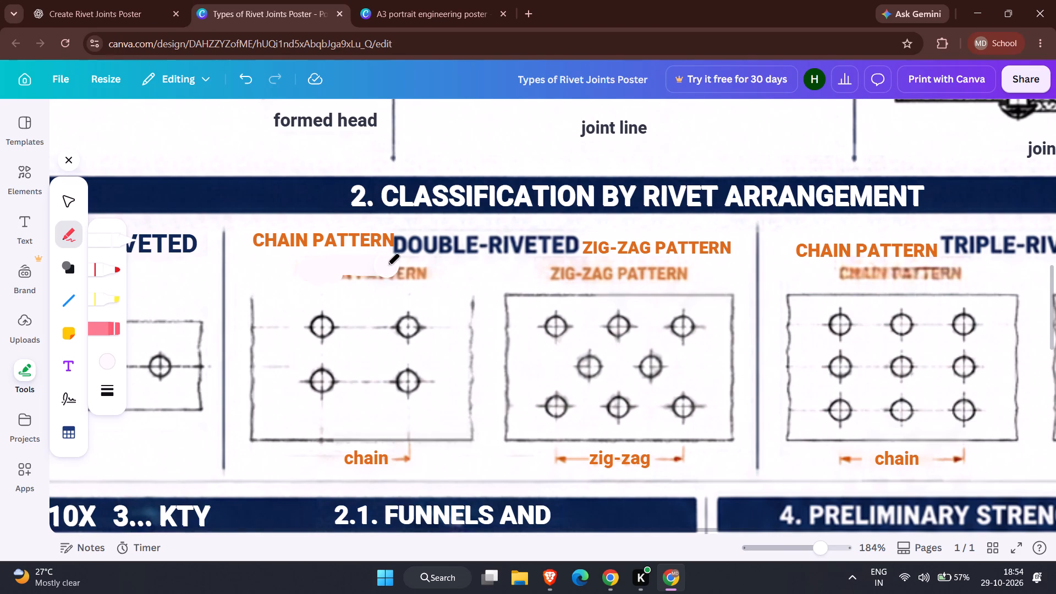
{"action": "left_click_drag", "start_coordinate": [387, 265], "coordinate": [389, 272]}
{"action": "left_click_drag", "start_coordinate": [389, 272], "coordinate": [429, 273]}
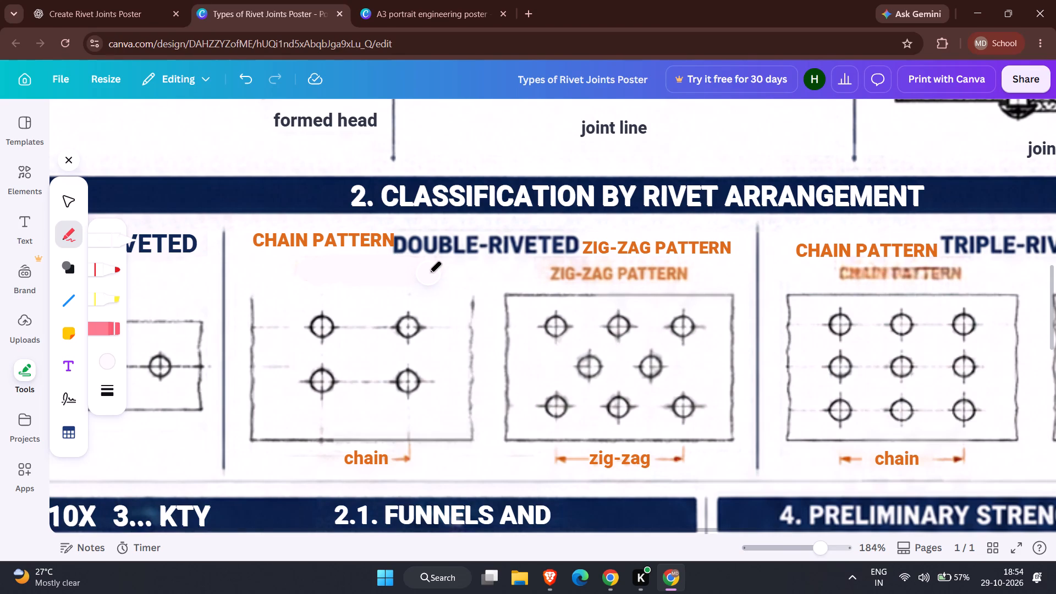
{"action": "left_click_drag", "start_coordinate": [429, 273], "coordinate": [425, 269]}
{"action": "key", "text": "Escape"}
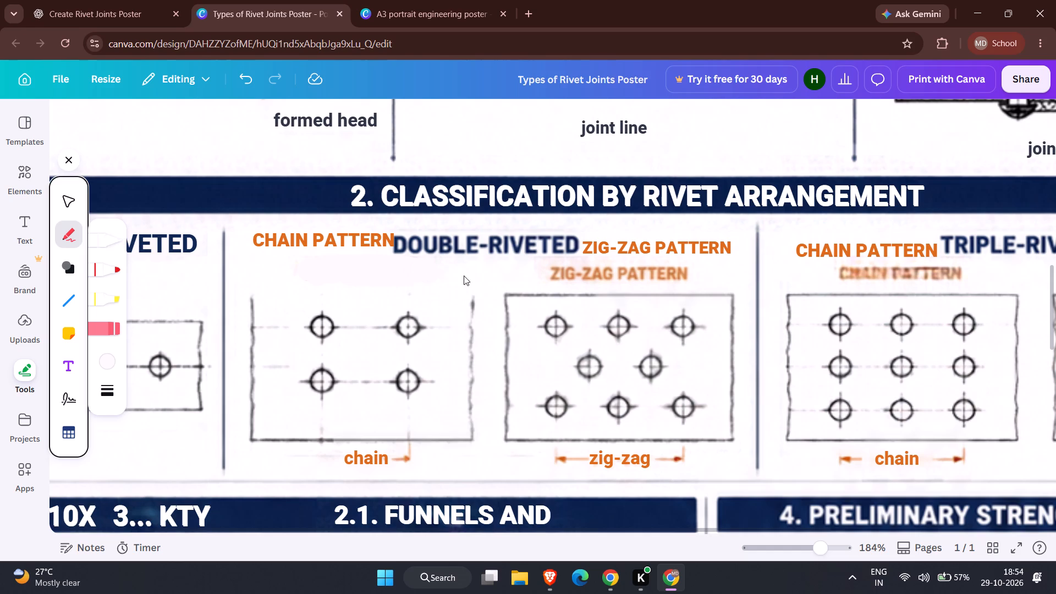
Move the Double-Riveted CHAIN PATTERN label down onto the painted patch above its diagram, and send the patch to the back.
{"action": "left_click_drag", "start_coordinate": [359, 239], "coordinate": [395, 269]}
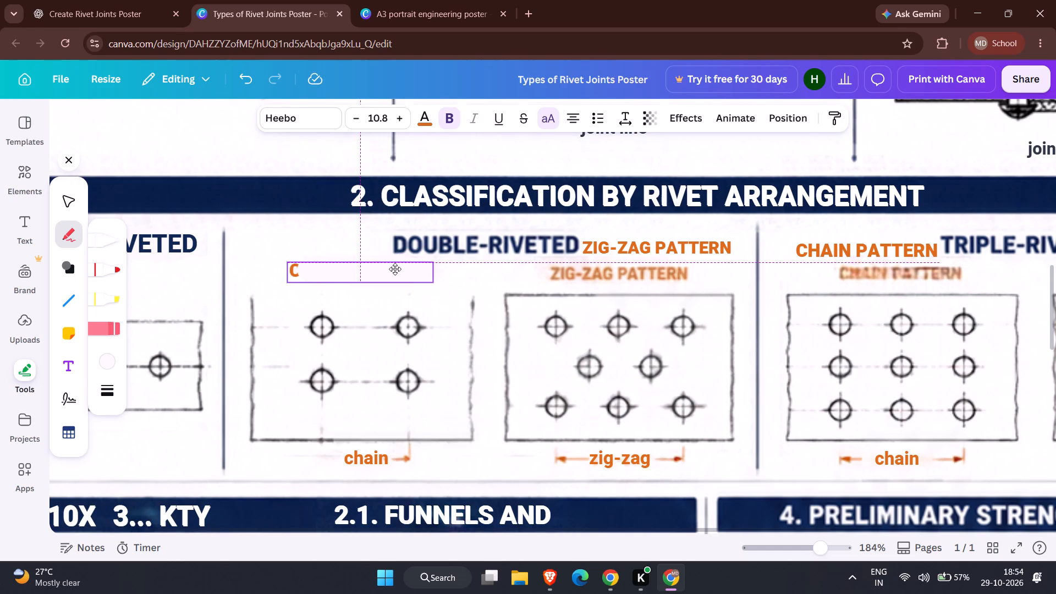
{"action": "left_click_drag", "start_coordinate": [395, 269], "coordinate": [400, 269]}
{"action": "left_click", "coordinate": [400, 269]}
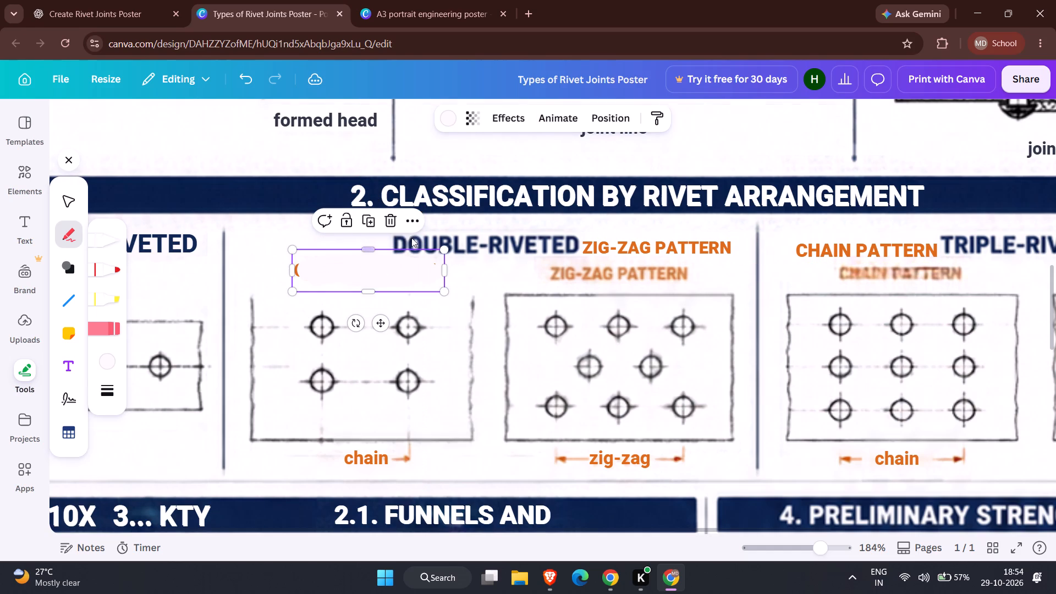
{"action": "left_click", "coordinate": [278, 268]}
{"action": "left_click", "coordinate": [294, 269]}
{"action": "left_click", "coordinate": [411, 221]}
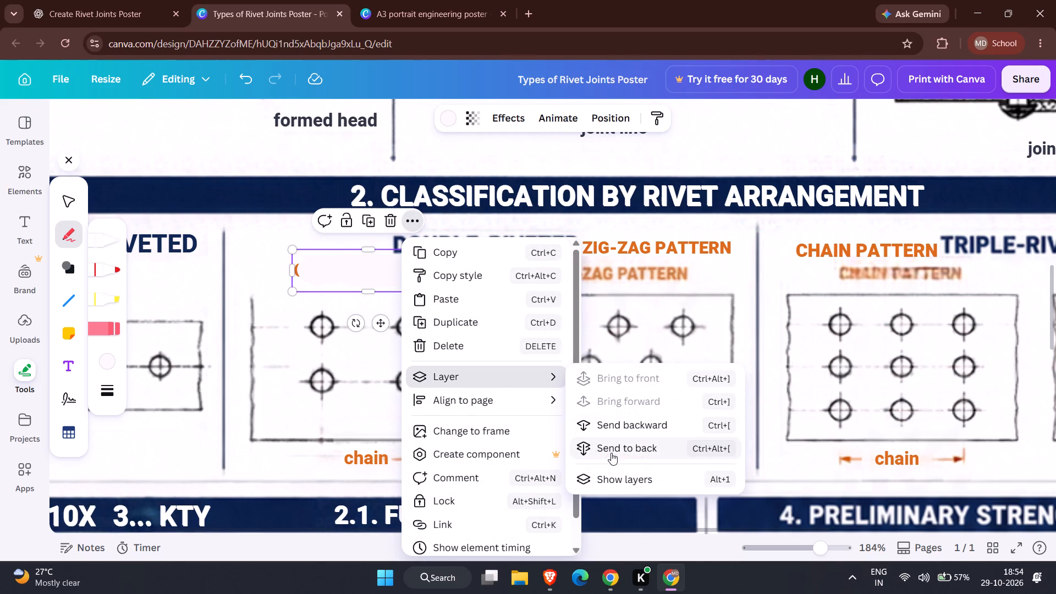
{"action": "left_click", "coordinate": [611, 453]}
{"action": "key", "text": "Escape"}
{"action": "key", "text": "Escape"}
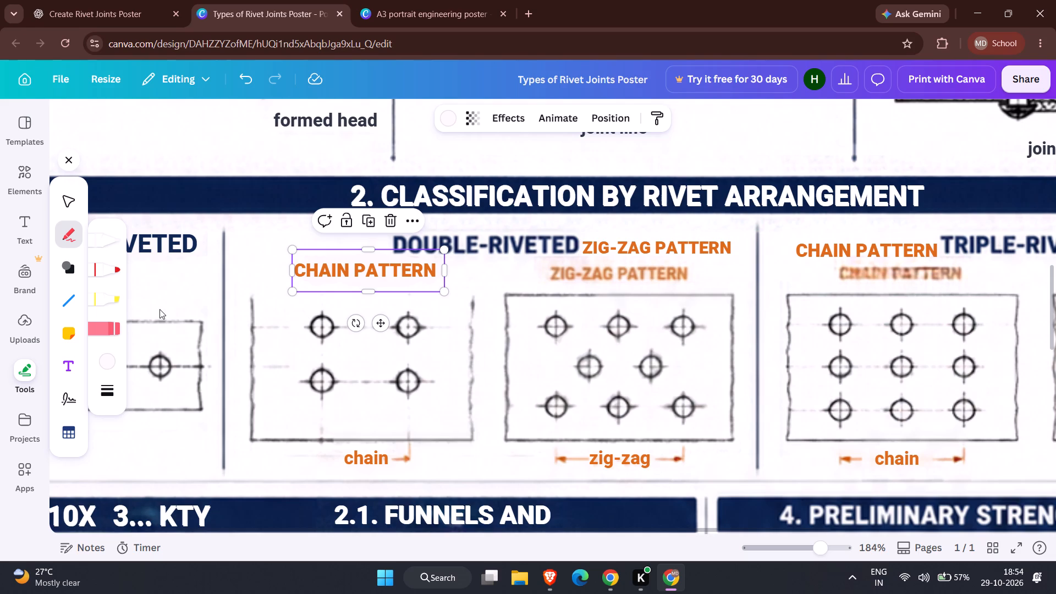
Paint over the blurred ZIG-ZAG PATTERN duplicate under Double-Riveted with the background-coloured pen and even out the patch.
{"action": "left_click", "coordinate": [98, 234]}
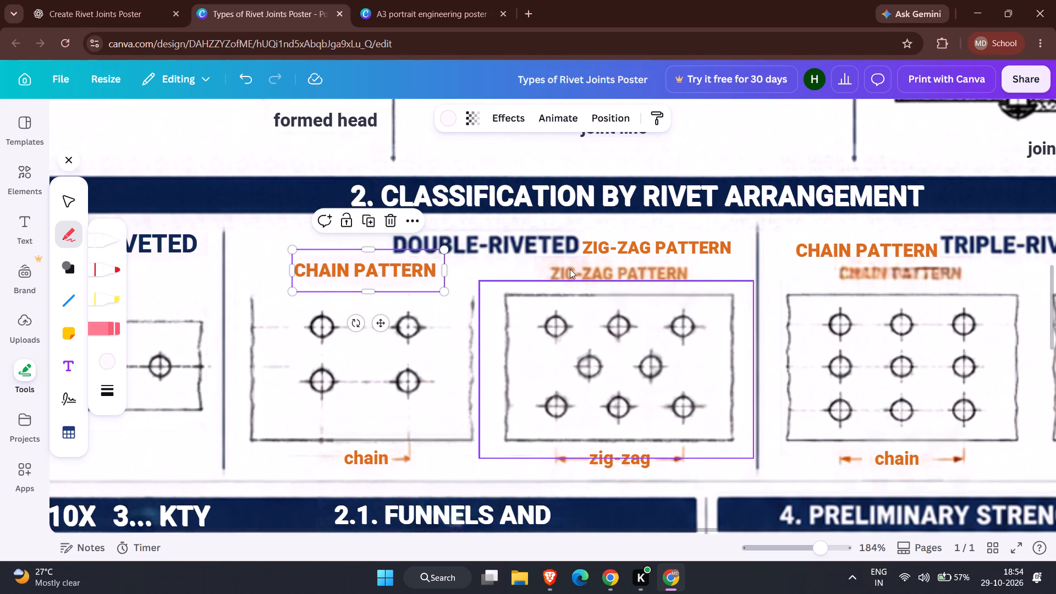
{"action": "left_click", "coordinate": [108, 359]}
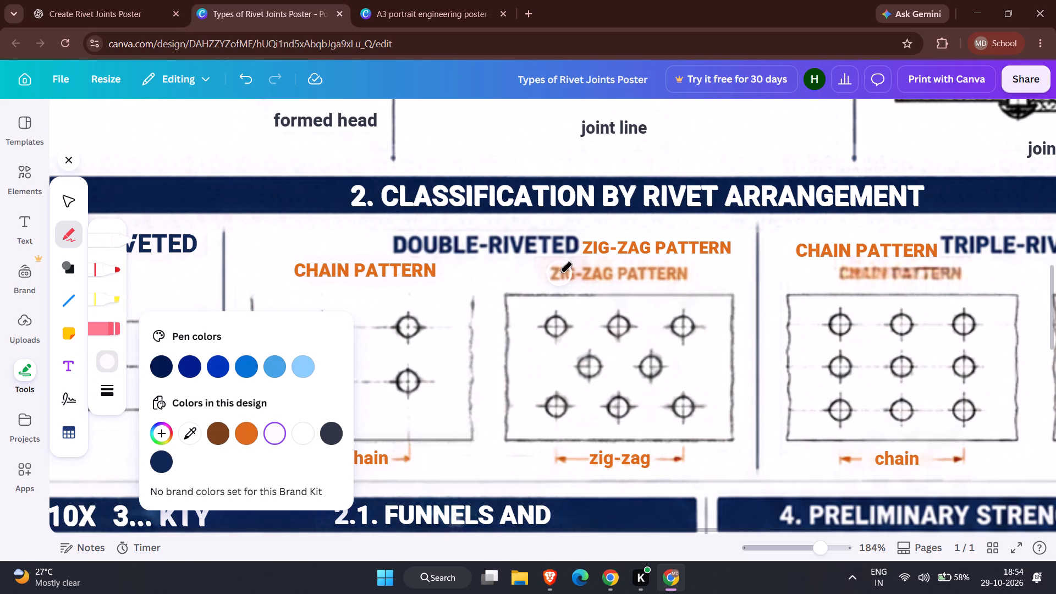
{"action": "left_click_drag", "start_coordinate": [558, 274], "coordinate": [636, 274]}
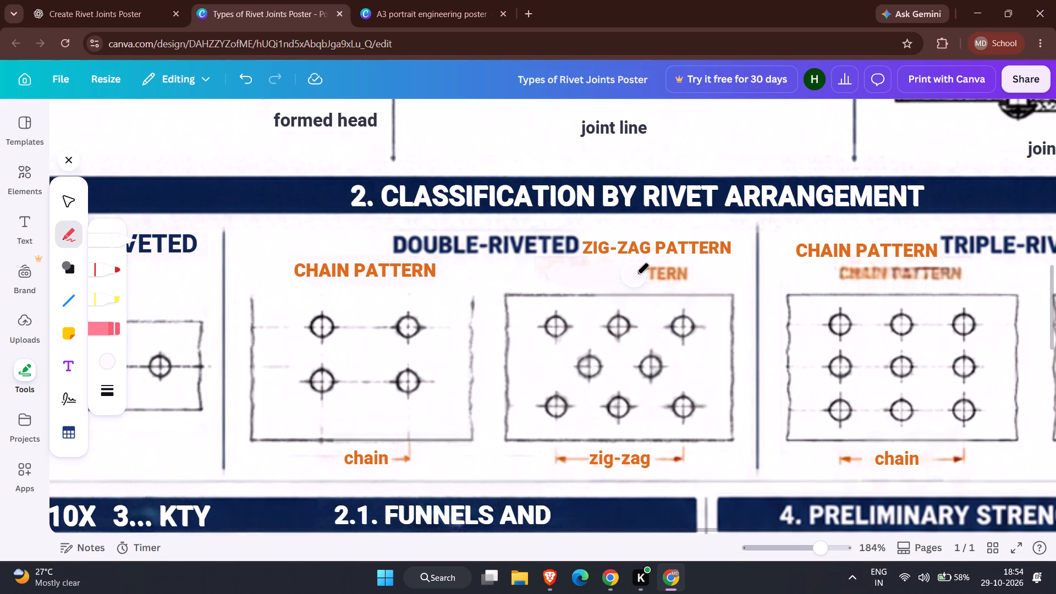
{"action": "left_click_drag", "start_coordinate": [636, 274], "coordinate": [674, 274]}
{"action": "left_click_drag", "start_coordinate": [674, 274], "coordinate": [561, 267]}
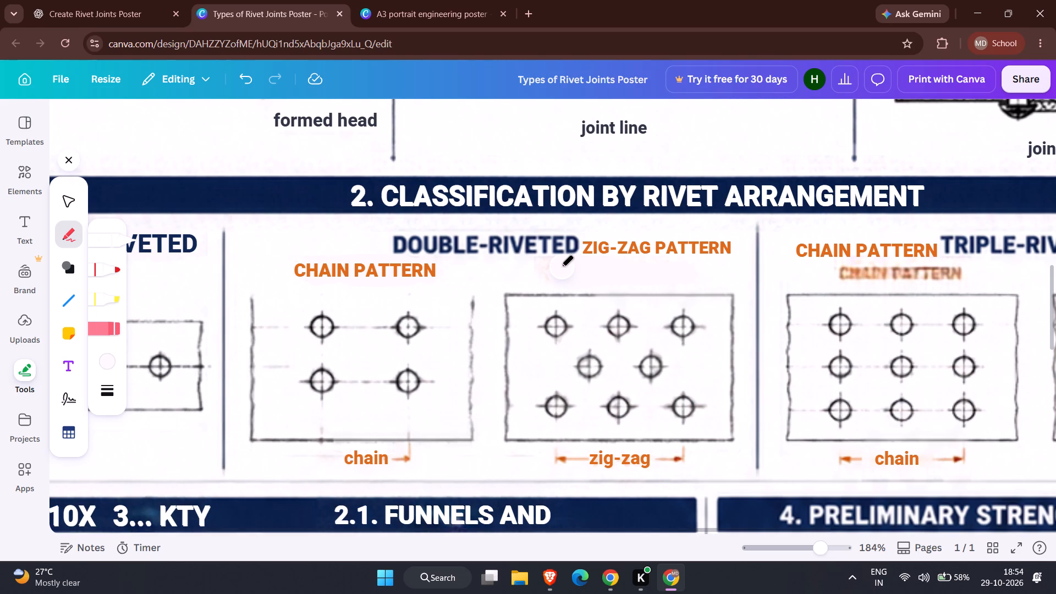
{"action": "left_click_drag", "start_coordinate": [561, 267], "coordinate": [582, 275]}
{"action": "left_click_drag", "start_coordinate": [582, 275], "coordinate": [705, 275]}
{"action": "left_click_drag", "start_coordinate": [705, 275], "coordinate": [708, 274]}
{"action": "key", "text": "Escape"}
Move the Double-Riveted ZIG-ZAG PATTERN label down onto the painted patch, level with CHAIN PATTERN, and bring it to the front.
{"action": "left_click_drag", "start_coordinate": [716, 244], "coordinate": [701, 263]}
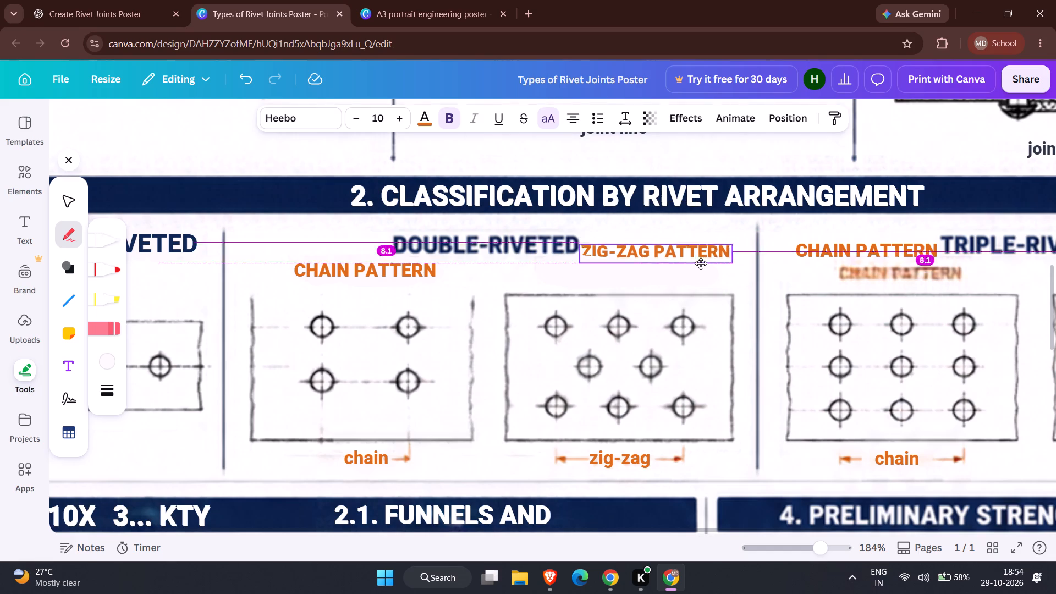
{"action": "left_click_drag", "start_coordinate": [701, 263], "coordinate": [674, 266]}
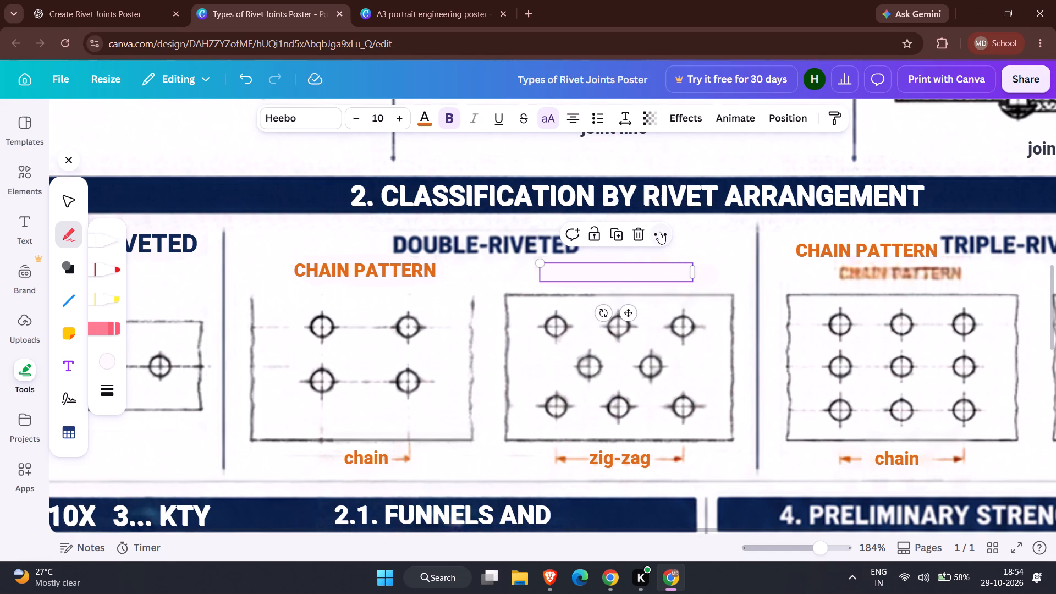
{"action": "left_click", "coordinate": [659, 230]}
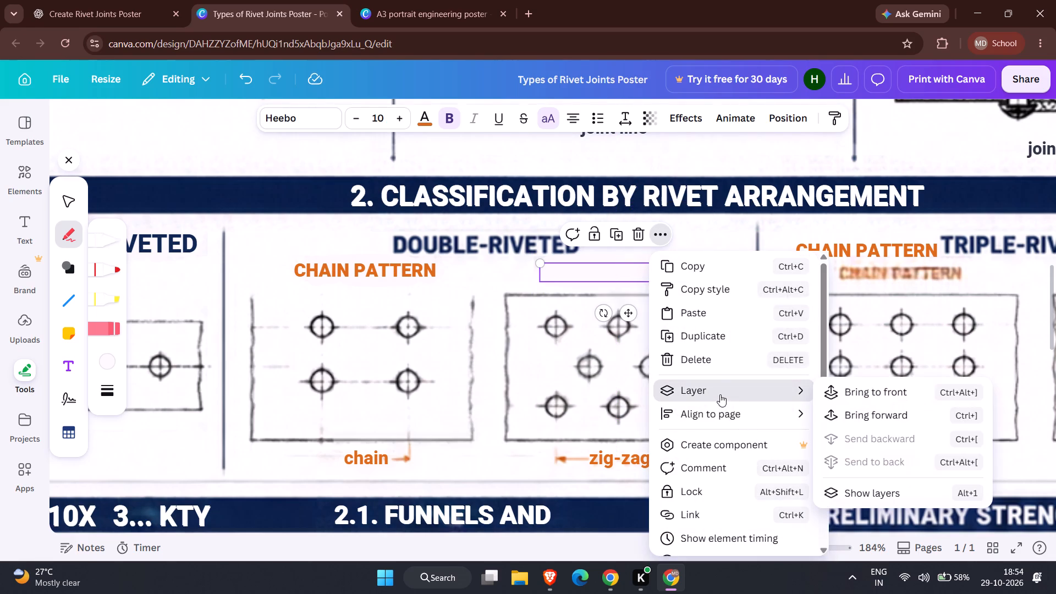
{"action": "left_click", "coordinate": [864, 386]}
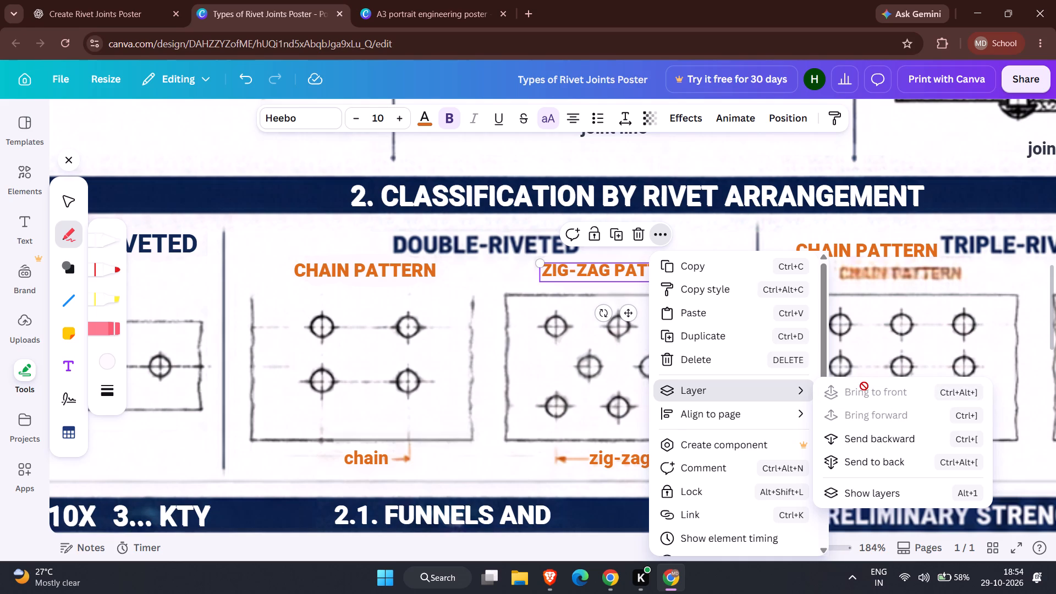
{"action": "key", "text": "Escape"}
{"action": "key", "text": "Escape"}
Paint over the blurred CHAIN PATTERN duplicate under Triple-Riveted with the same background-coloured pen.
{"action": "scroll", "coordinate": [823, 305], "scroll_direction": "left", "scroll_amount": 2}
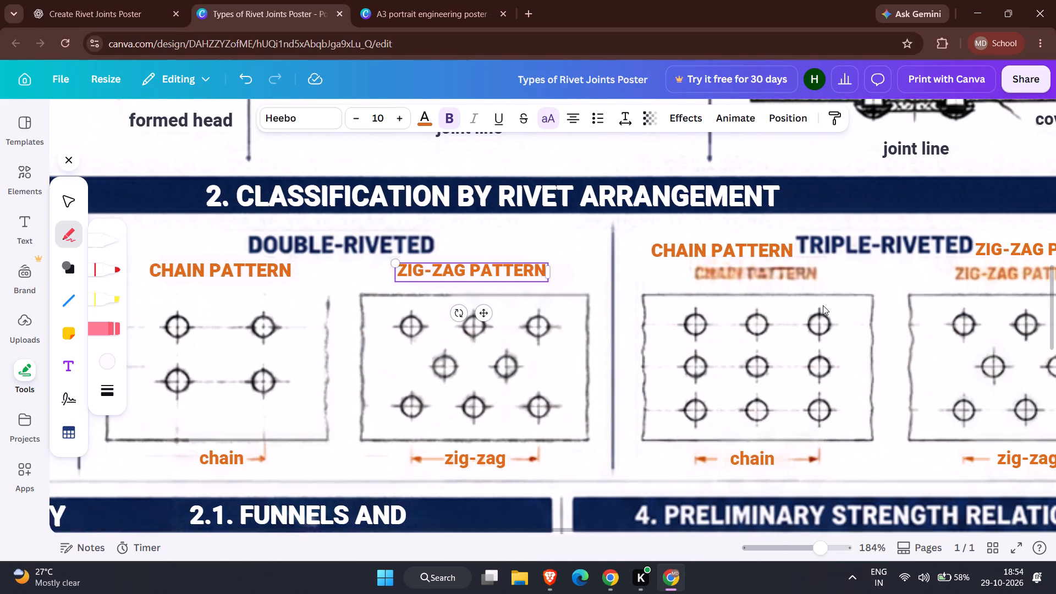
{"action": "scroll", "coordinate": [823, 305], "scroll_direction": "left", "scroll_amount": 2}
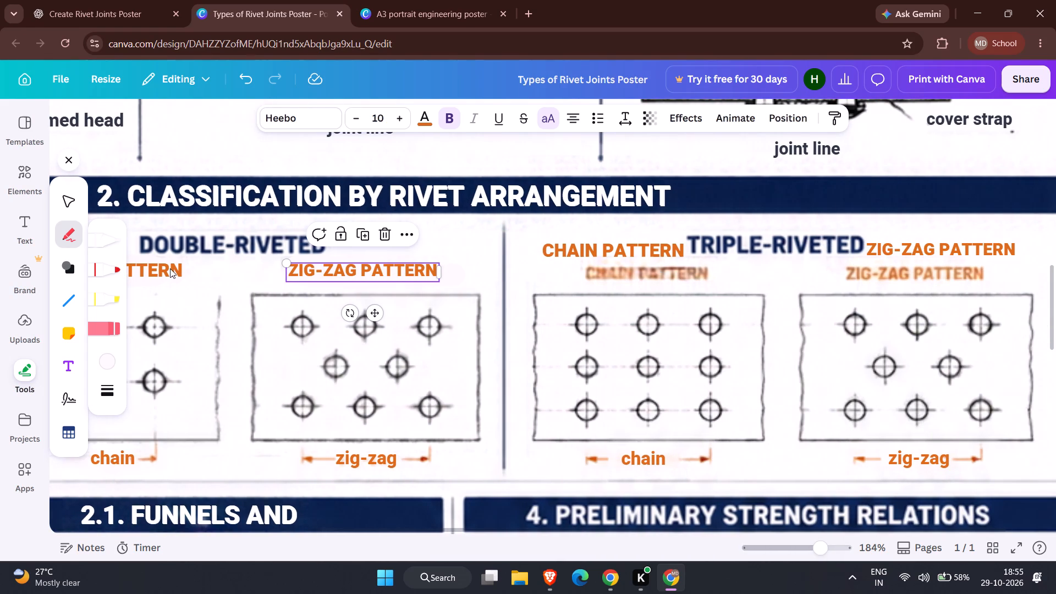
{"action": "left_click", "coordinate": [100, 237]}
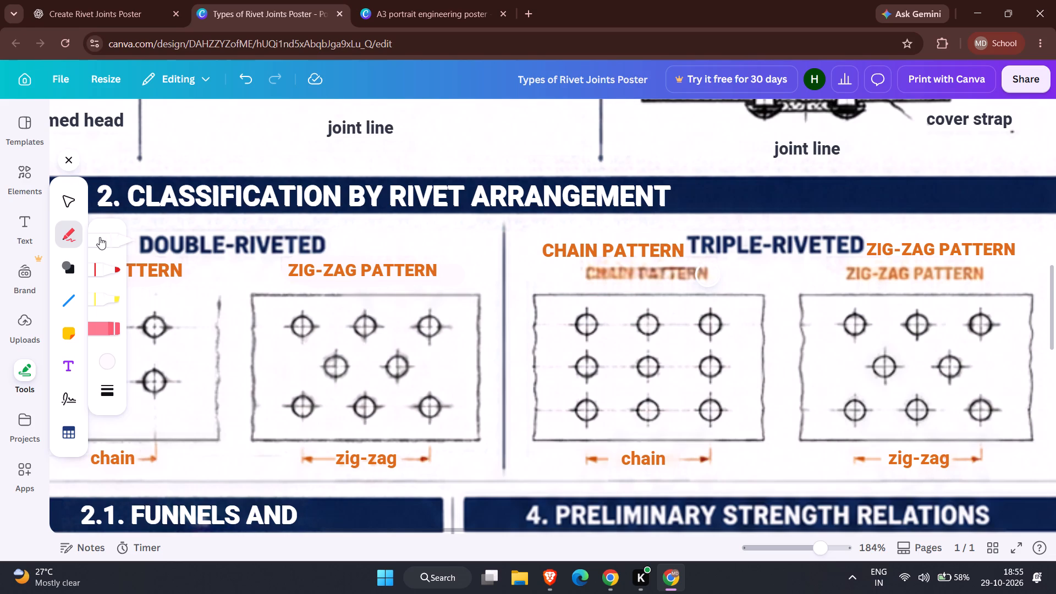
{"action": "left_click", "coordinate": [591, 274]}
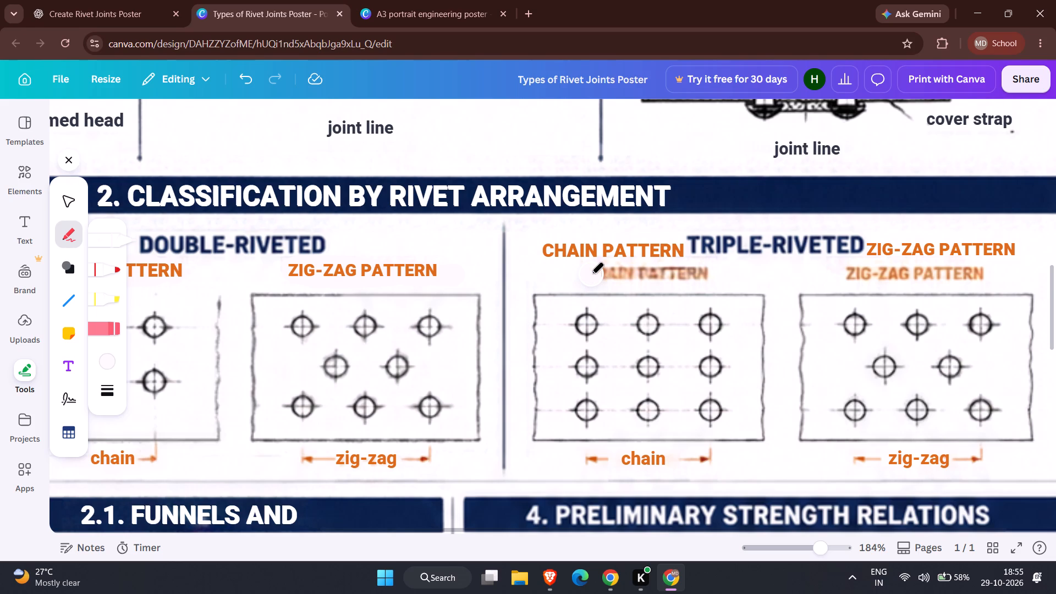
{"action": "left_click", "coordinate": [604, 273]}
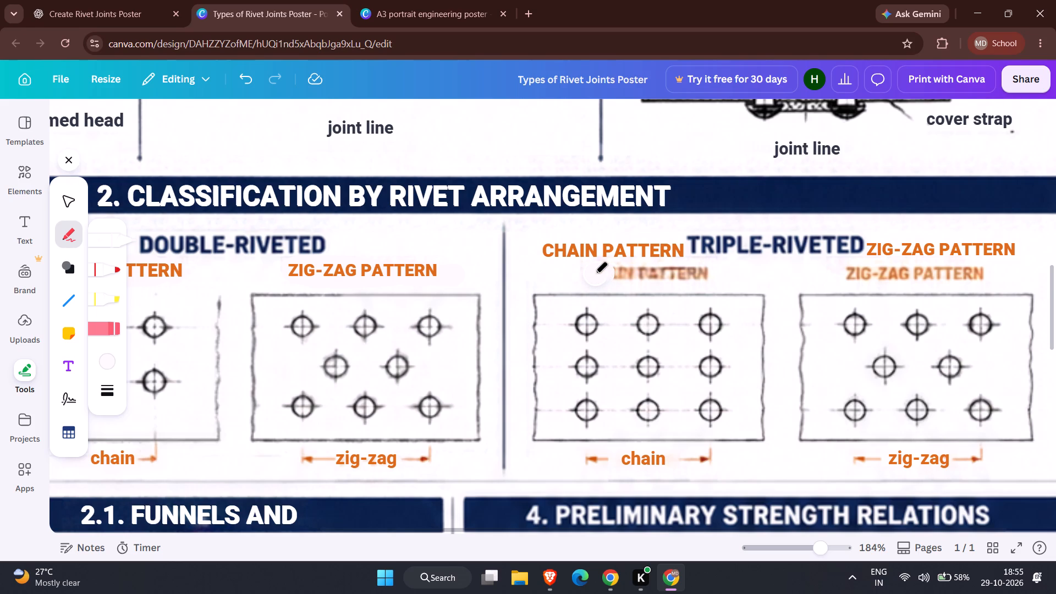
{"action": "left_click", "coordinate": [590, 274]}
{"action": "left_click", "coordinate": [612, 273]}
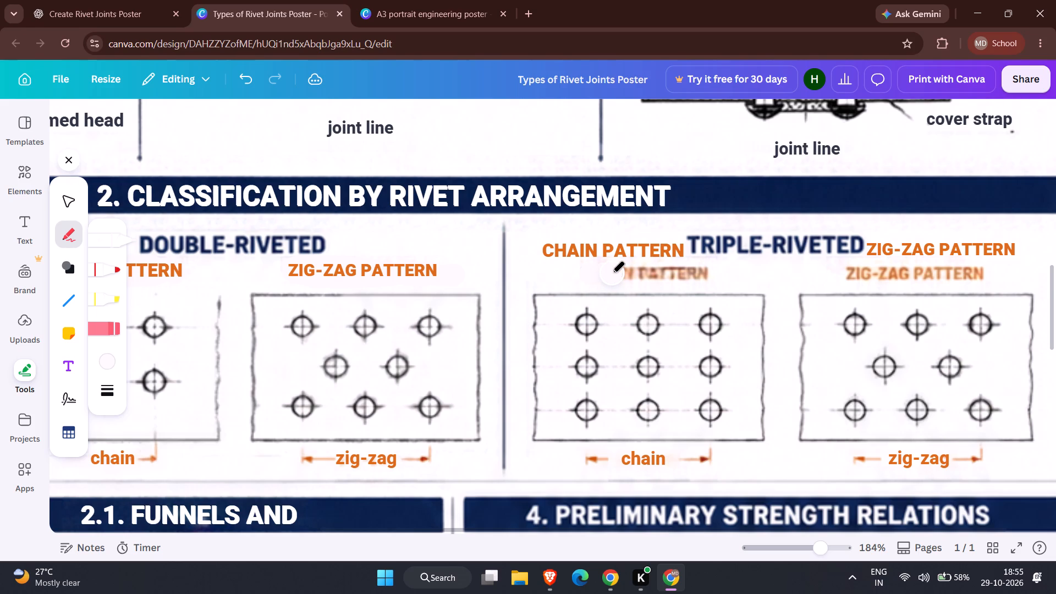
{"action": "left_click", "coordinate": [620, 273]}
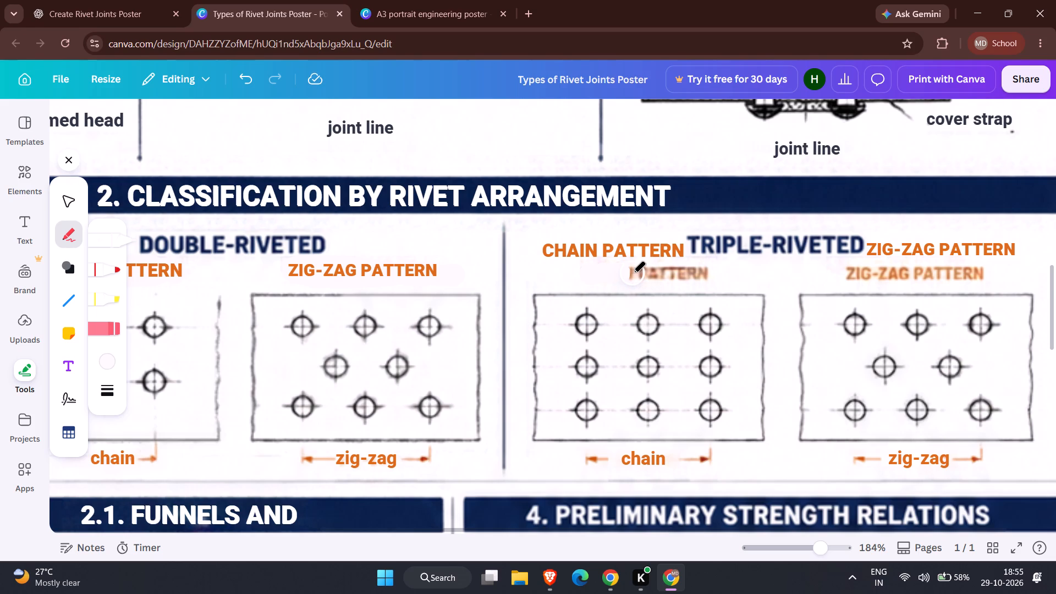
{"action": "left_click", "coordinate": [633, 273]}
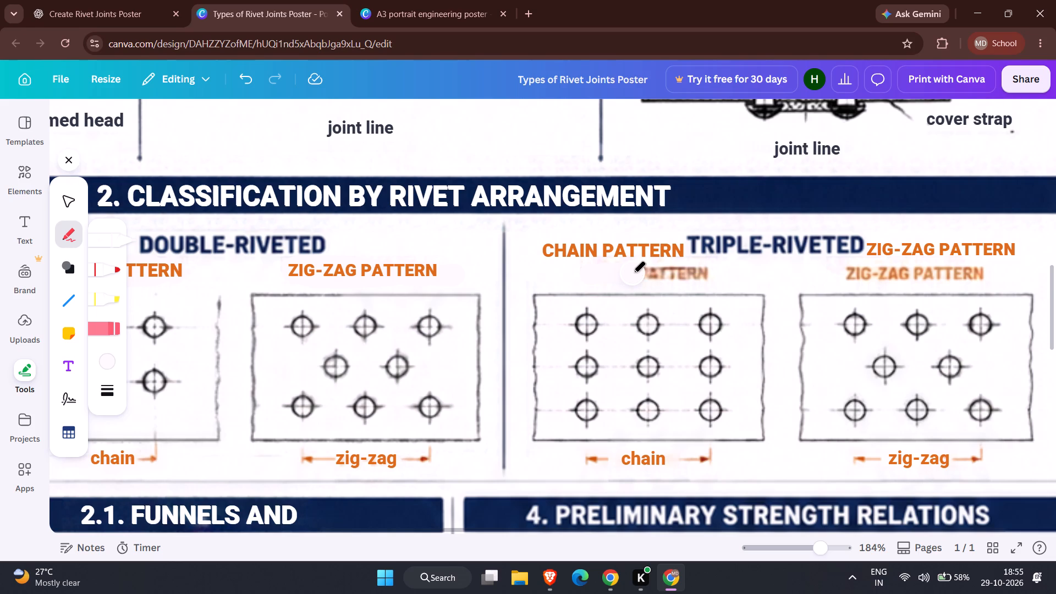
{"action": "left_click", "coordinate": [639, 274]}
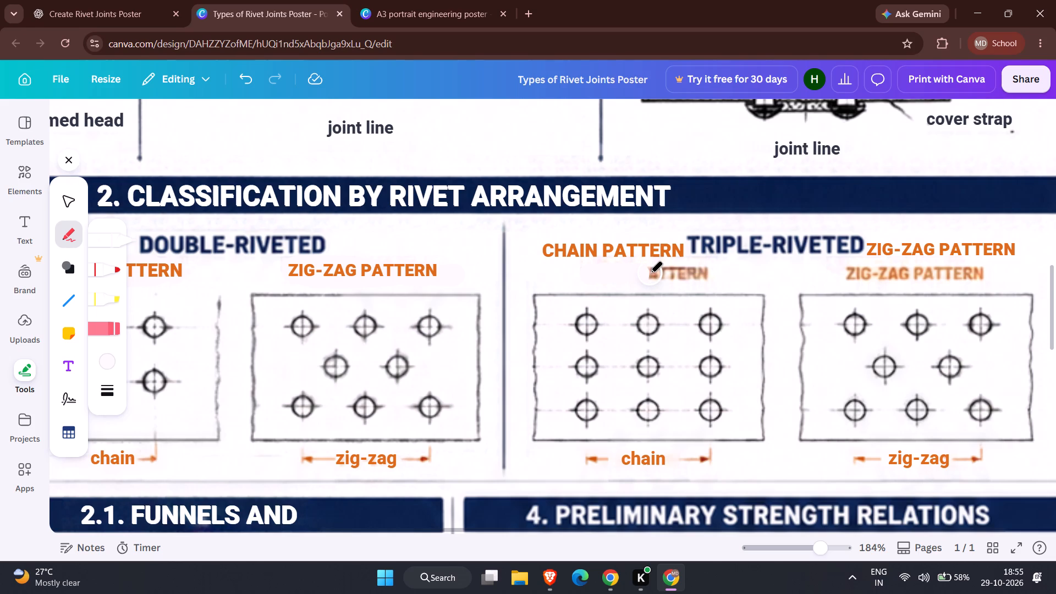
{"action": "left_click", "coordinate": [650, 273]}
{"action": "left_click", "coordinate": [658, 273]}
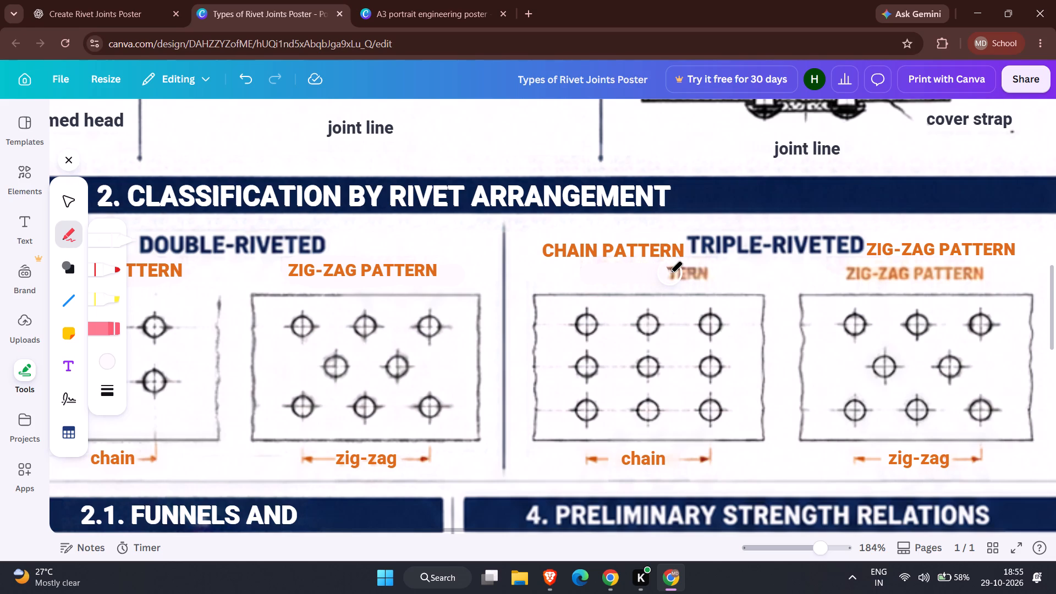
{"action": "left_click", "coordinate": [670, 273]}
{"action": "left_click", "coordinate": [679, 273]}
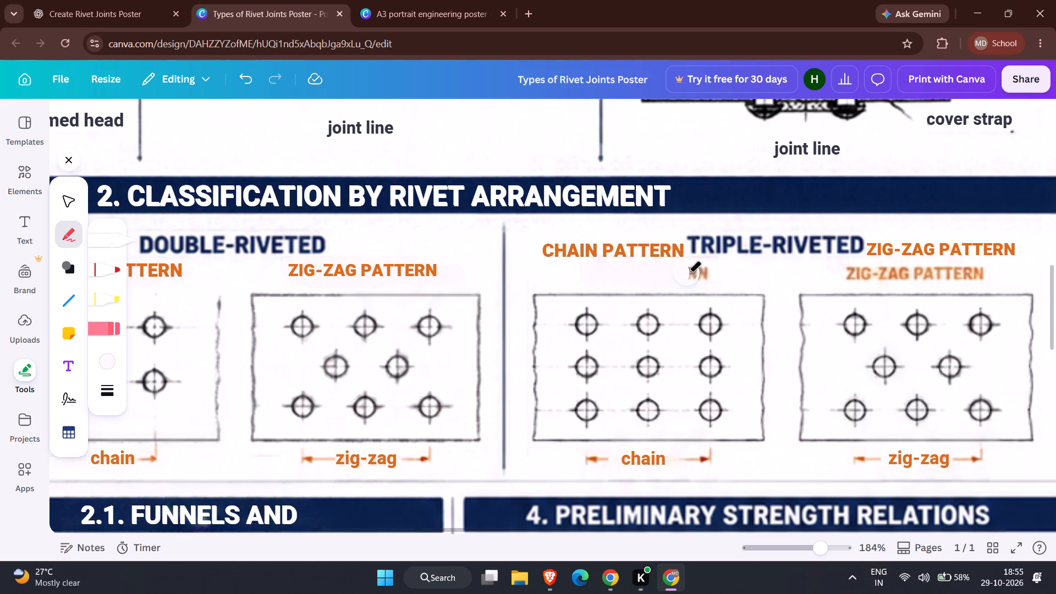
{"action": "left_click", "coordinate": [690, 273]}
{"action": "left_click", "coordinate": [700, 272]}
{"action": "key", "text": "Escape"}
Move the Triple-Riveted CHAIN PATTERN label down onto the painted patch, centred above its diagram, and bring it to the front.
{"action": "left_click_drag", "start_coordinate": [640, 249], "coordinate": [676, 269]}
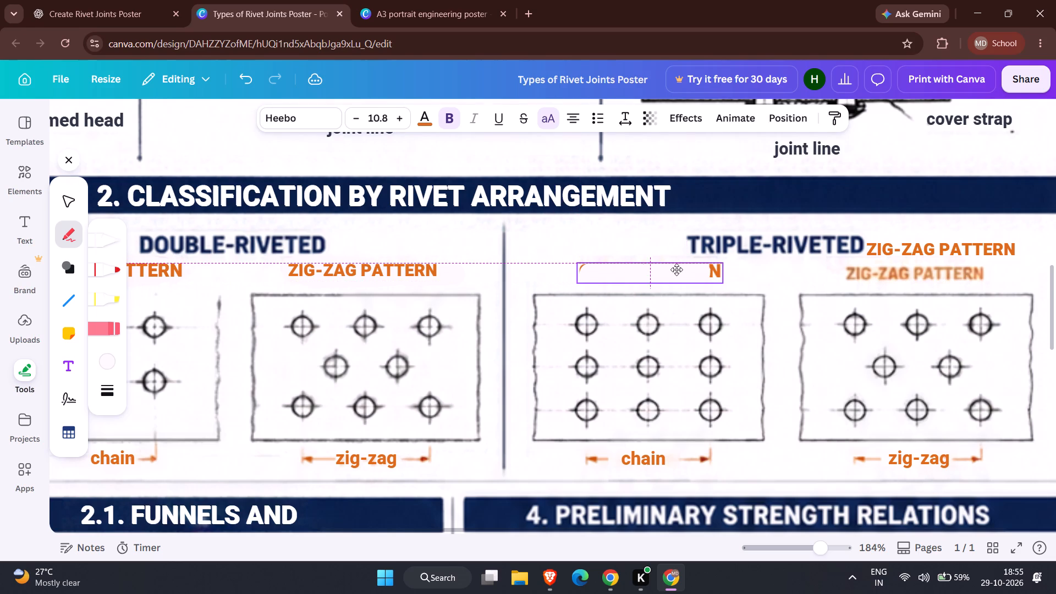
{"action": "left_click_drag", "start_coordinate": [676, 269], "coordinate": [676, 269]}
{"action": "left_click", "coordinate": [688, 238]}
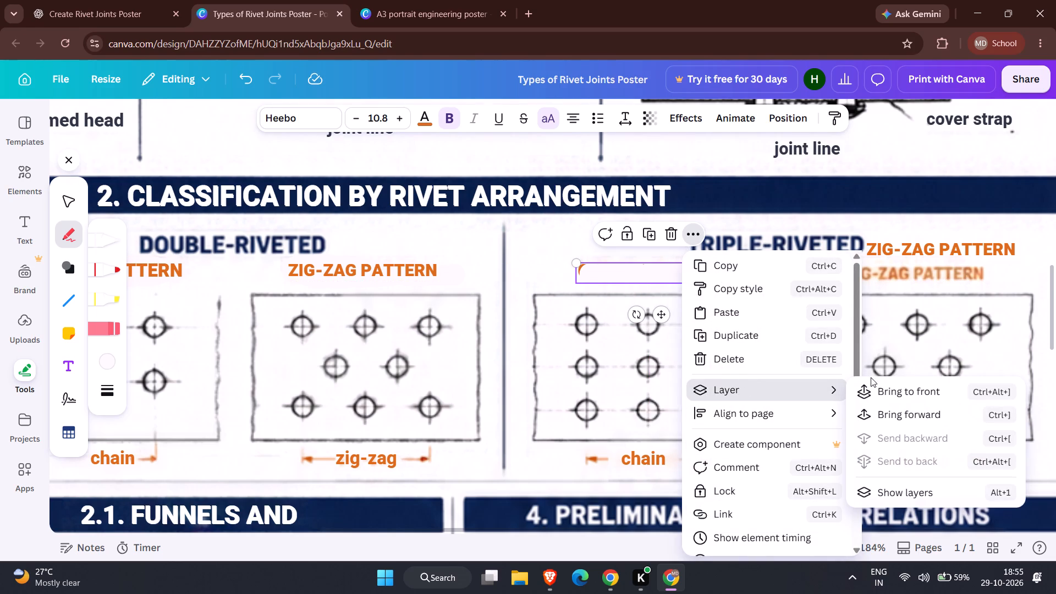
{"action": "left_click", "coordinate": [872, 386]}
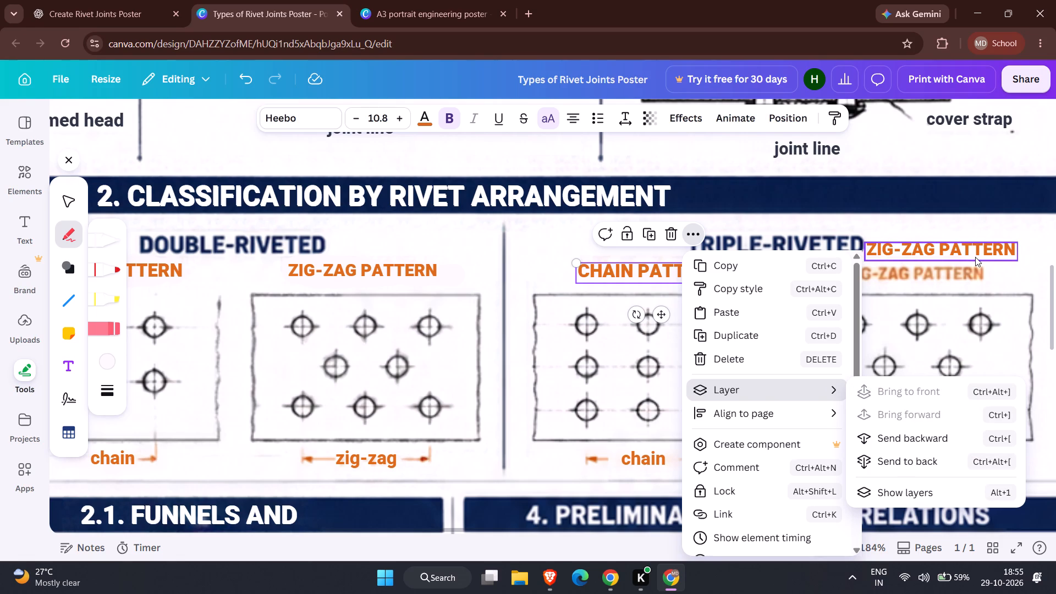
{"action": "key", "text": "Escape"}
{"action": "key", "text": "Escape"}
{"action": "key", "text": "Escape"}
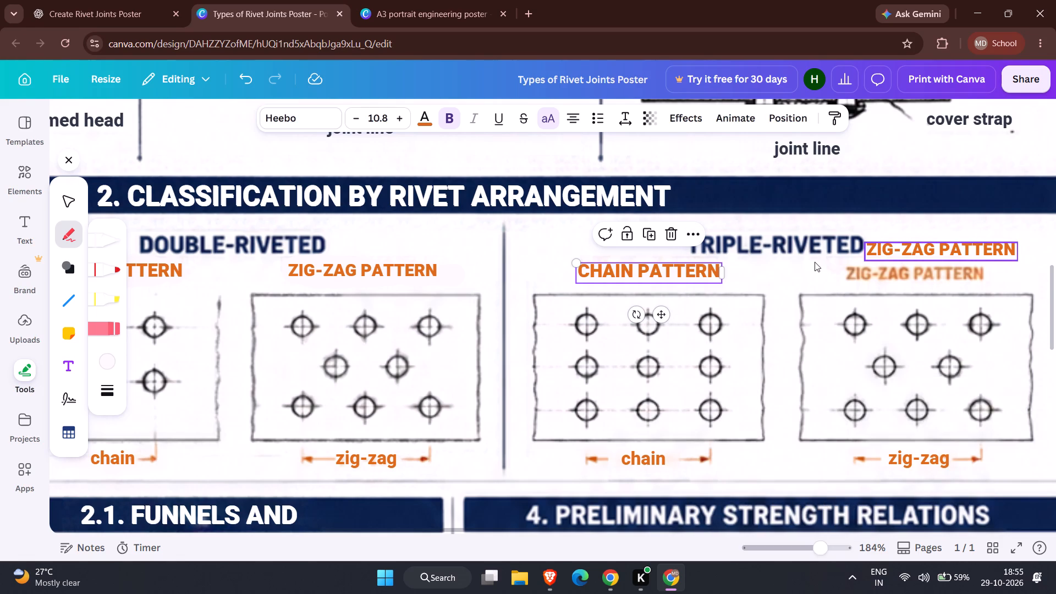
{"action": "left_click", "coordinate": [814, 262]}
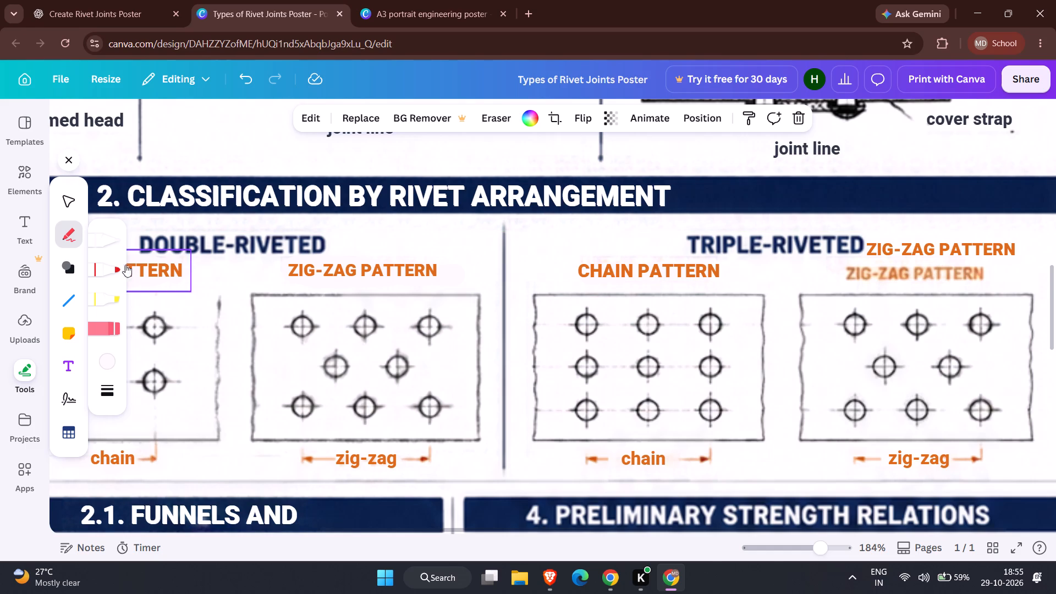
Paint over the blurred ZIG-ZAG PATTERN duplicate under Triple-Riveted with the same background-coloured pen.
{"action": "left_click", "coordinate": [108, 243]}
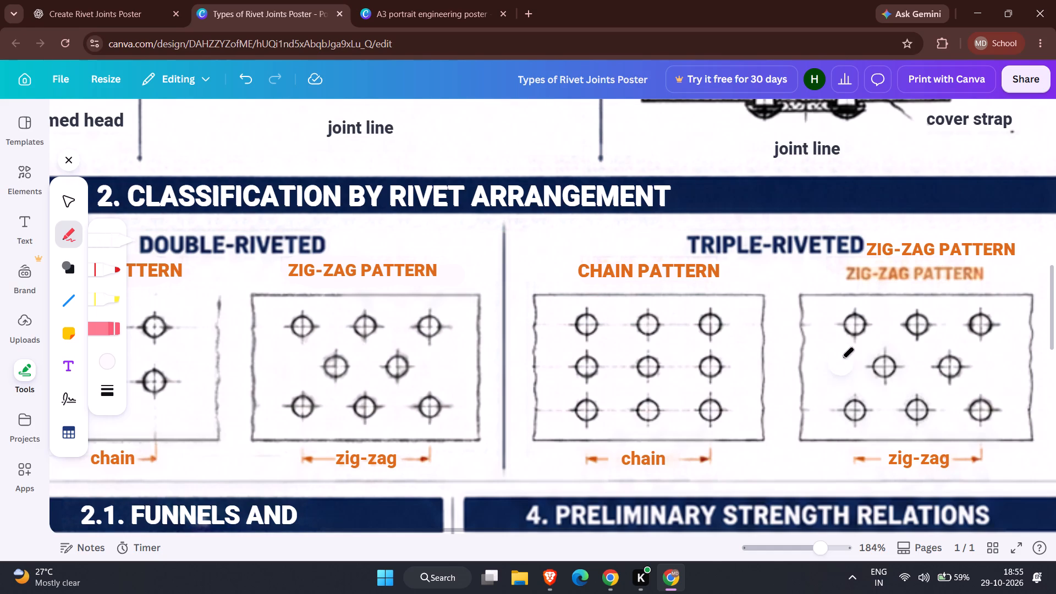
{"action": "left_click_drag", "start_coordinate": [848, 273], "coordinate": [874, 273]}
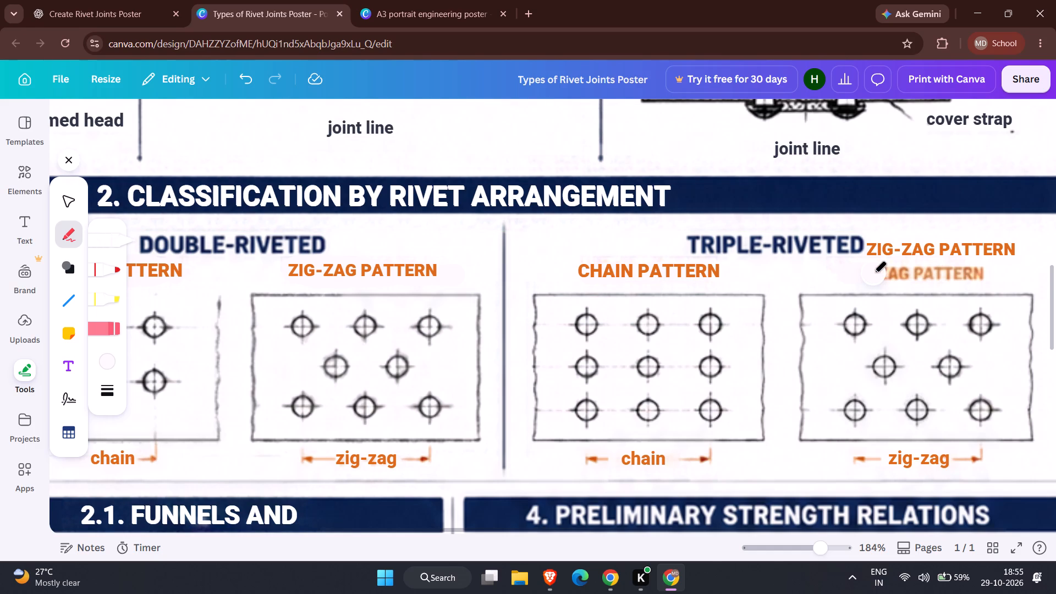
{"action": "left_click_drag", "start_coordinate": [874, 273], "coordinate": [945, 271]}
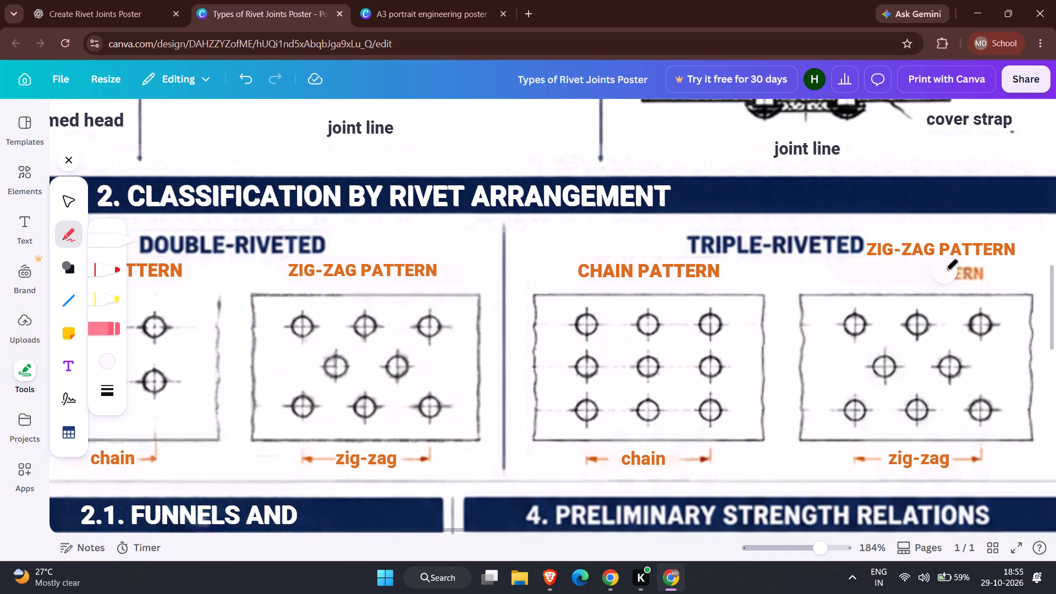
{"action": "left_click_drag", "start_coordinate": [945, 271], "coordinate": [1020, 272]}
{"action": "key", "text": "Escape"}
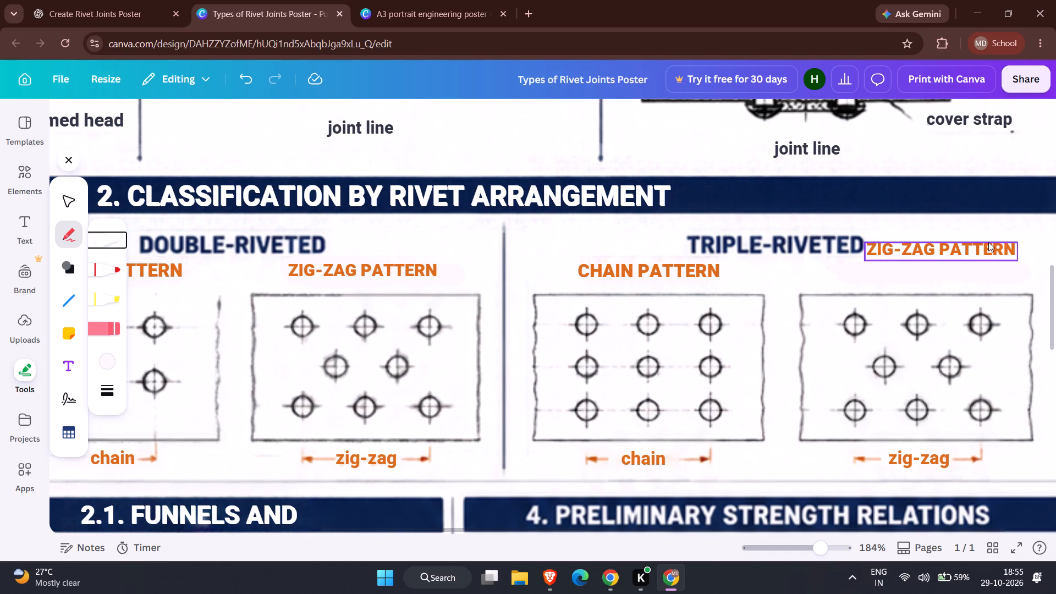
Move the Triple-Riveted ZIG-ZAG PATTERN label down onto the painted patch, centred above its diagram, and bring it to the front.
{"action": "left_click_drag", "start_coordinate": [988, 242], "coordinate": [970, 266]}
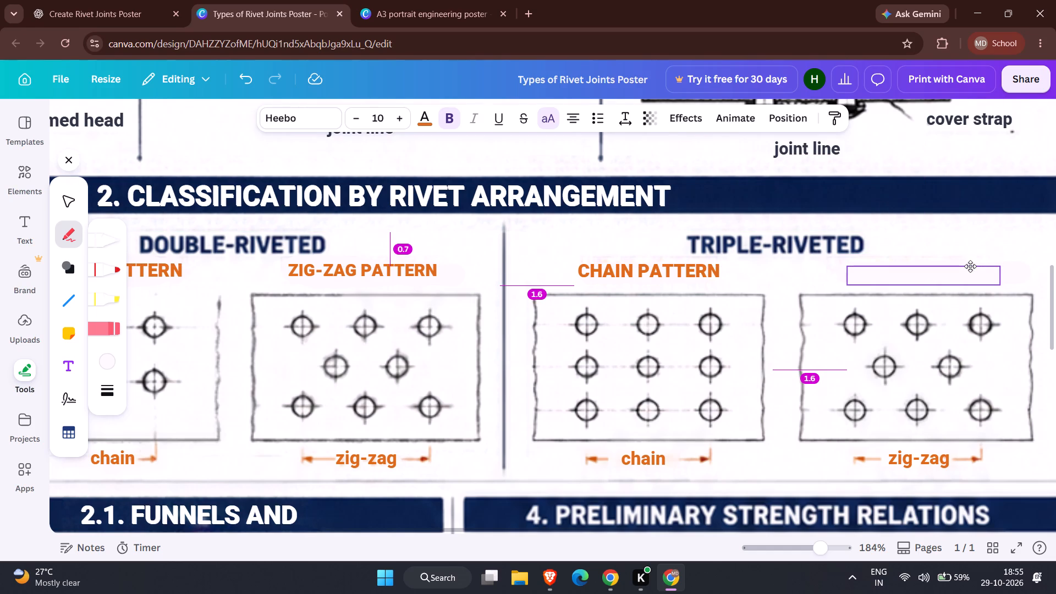
{"action": "left_click_drag", "start_coordinate": [970, 266], "coordinate": [969, 263]}
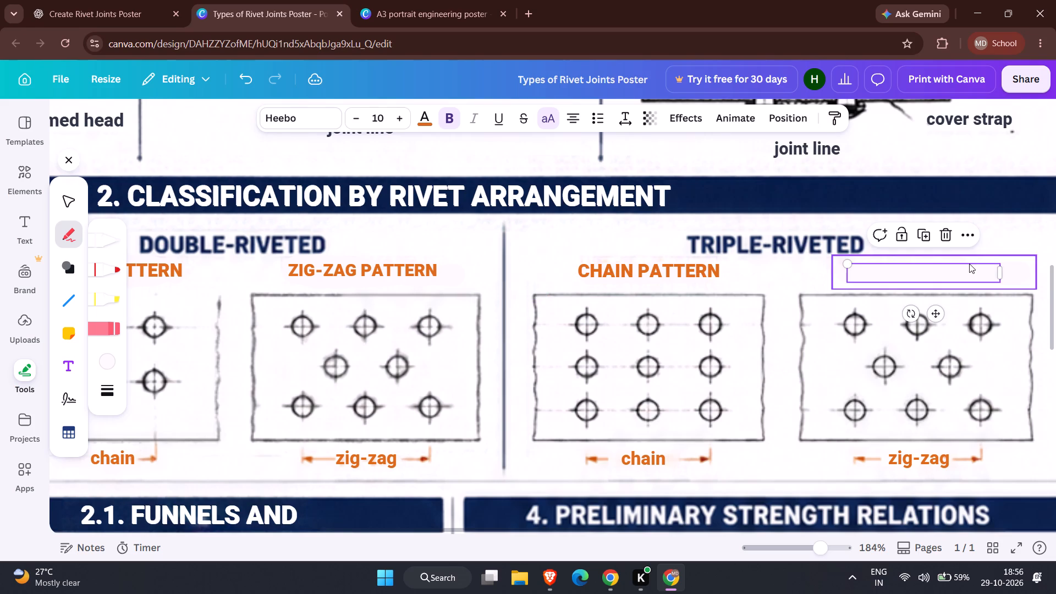
{"action": "left_click", "coordinate": [968, 236]}
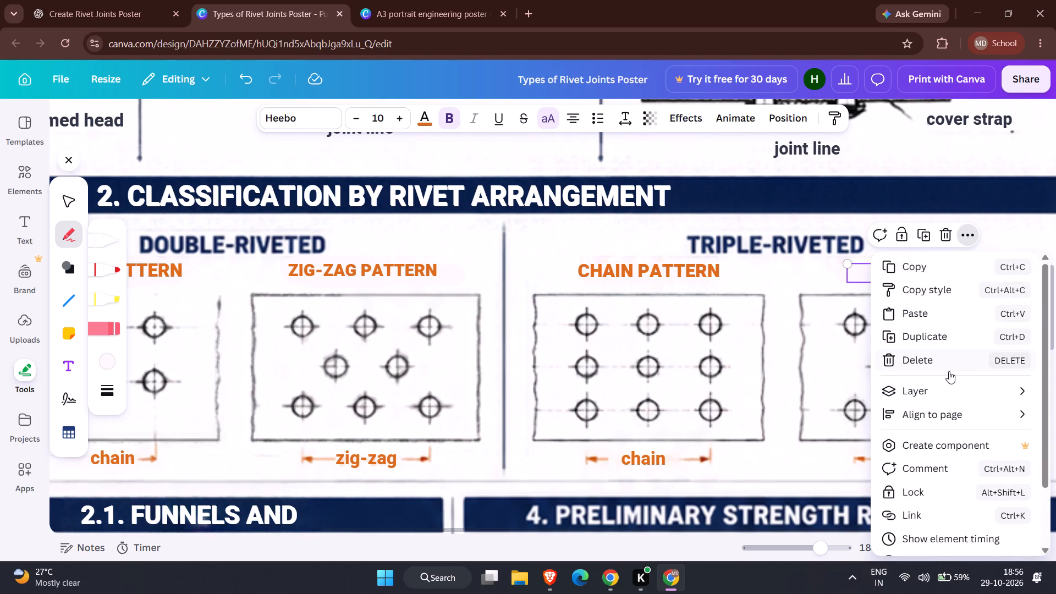
{"action": "left_click", "coordinate": [828, 386]}
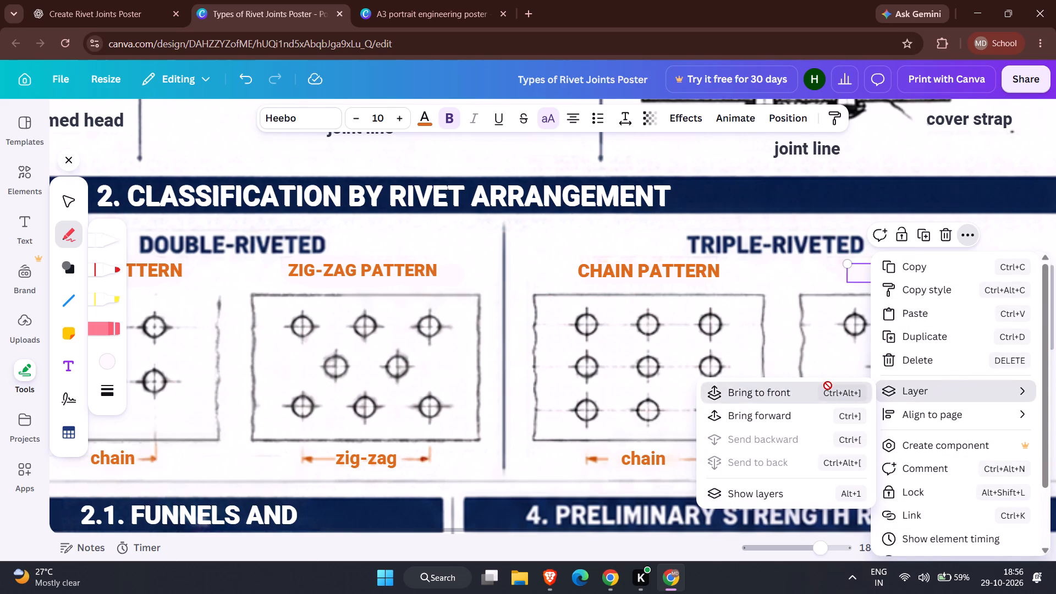
{"action": "key", "text": "Escape"}
{"action": "key", "text": "Escape"}
{"action": "key", "text": "Escape"}
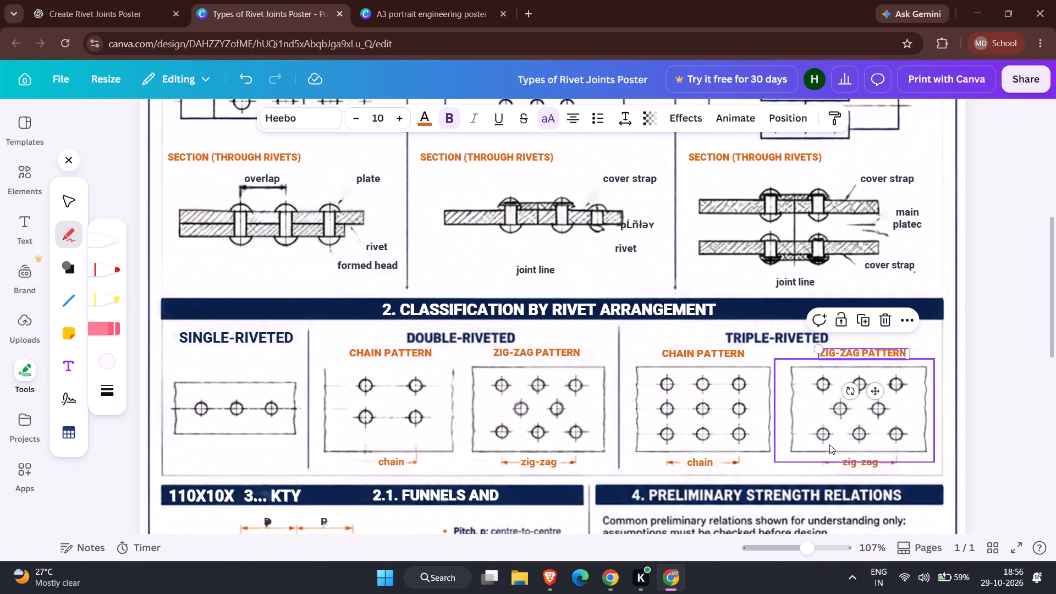
{"action": "left_click", "coordinate": [979, 283]}
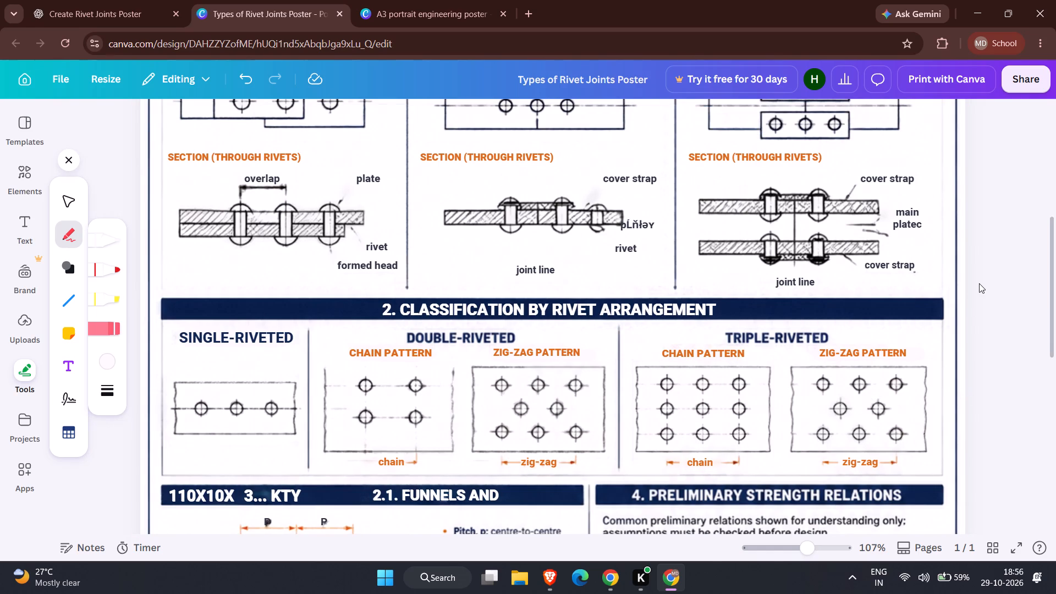
Move the DOUBLE-STRAP BUTT JOINT / PLAN (TOP VIEW) label up off its blurred duplicate and colour all its text orange.
{"action": "scroll", "coordinate": [412, 215], "scroll_direction": "up", "scroll_amount": 1}
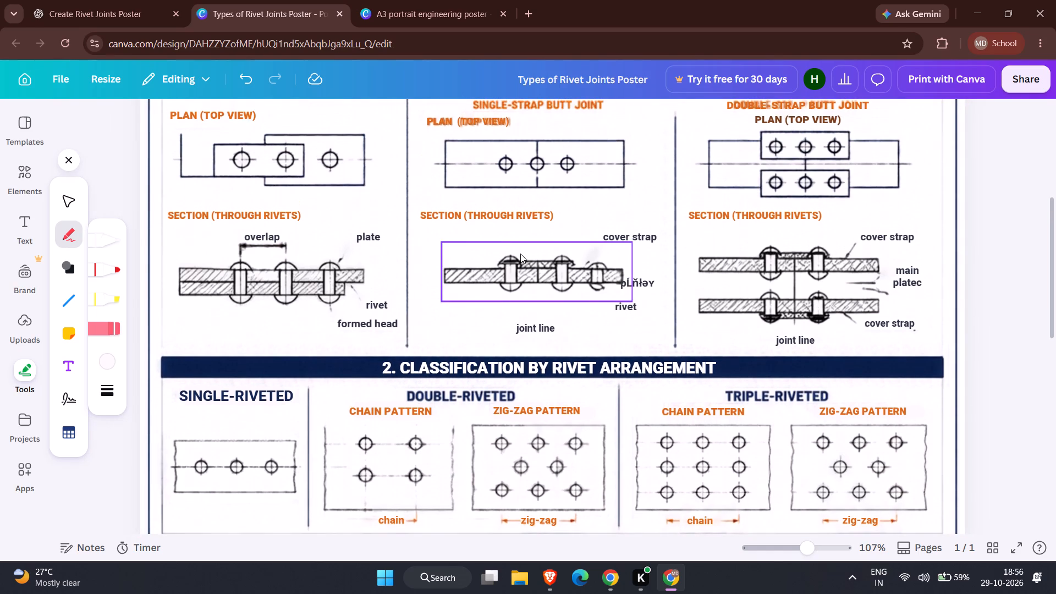
{"action": "scroll", "coordinate": [520, 254], "scroll_direction": "up", "scroll_amount": 2}
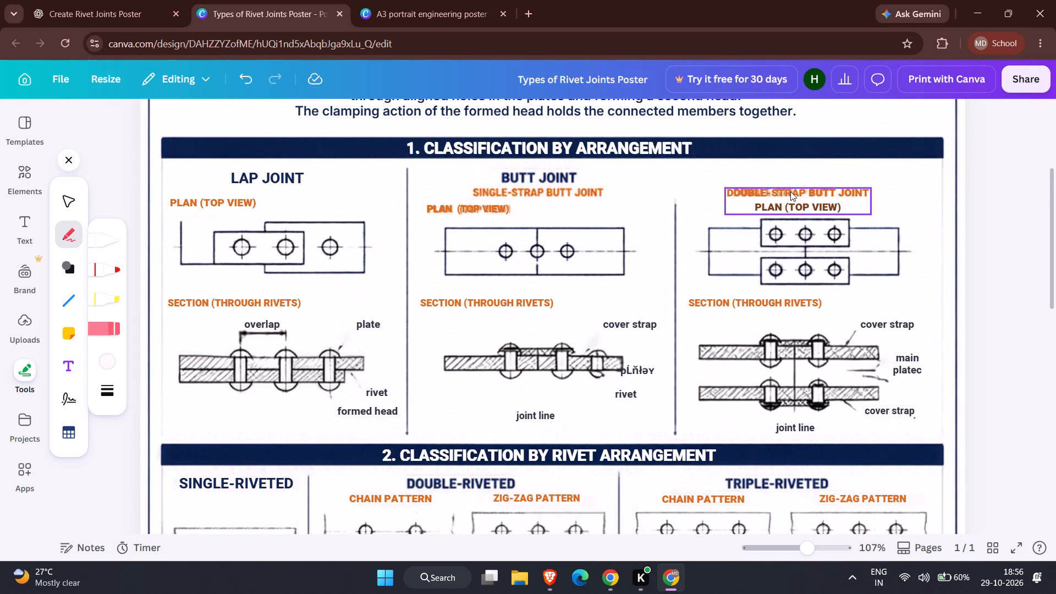
{"action": "left_click_drag", "start_coordinate": [790, 191], "coordinate": [788, 165]}
{"action": "left_click", "coordinate": [424, 122]}
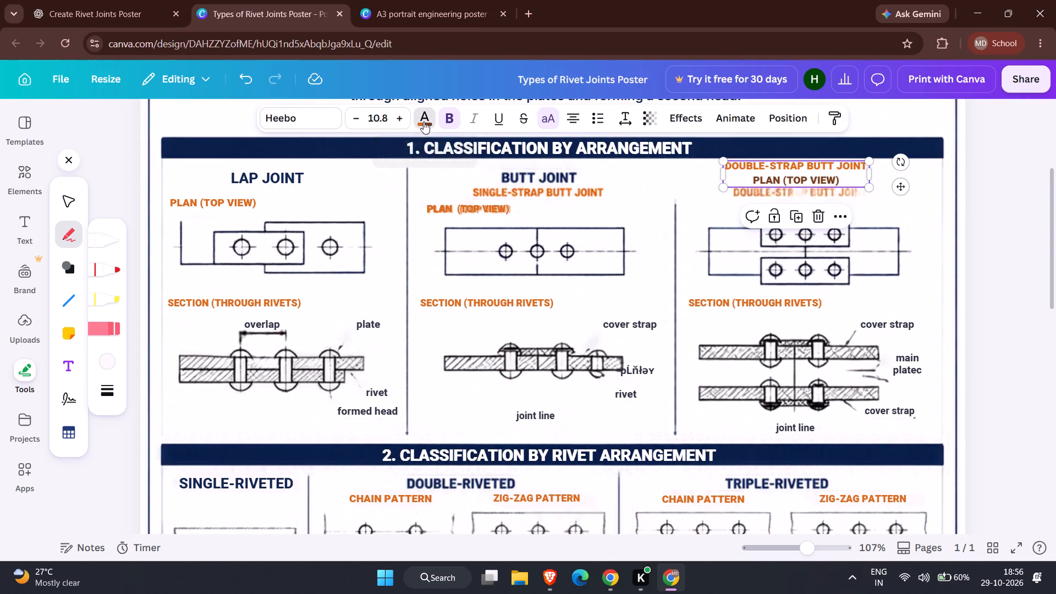
{"action": "left_click", "coordinate": [173, 213]}
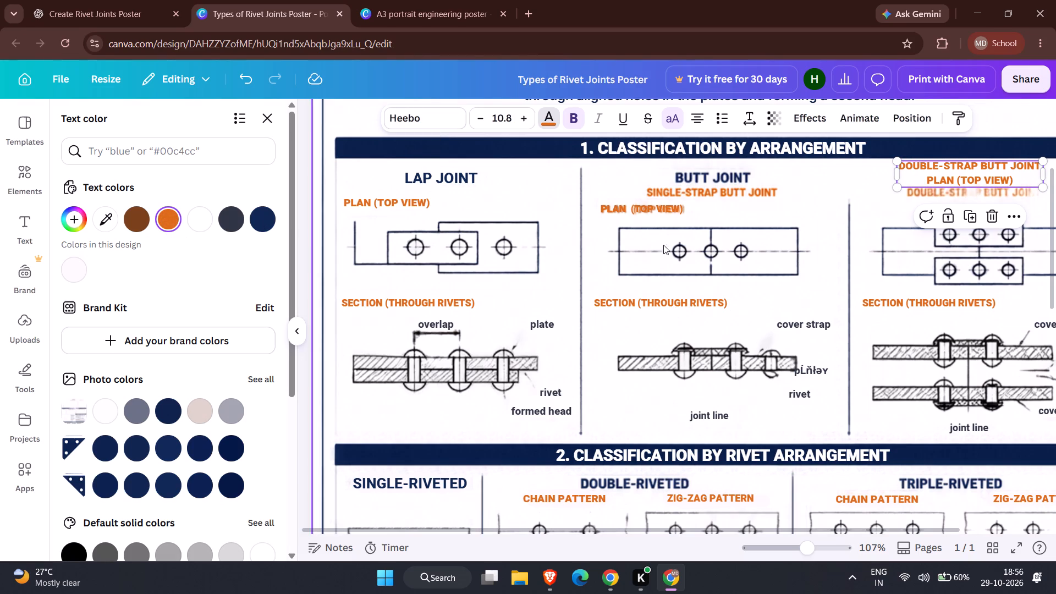
Move the Butt Joint PLAN (TOP VIEW) label right, clear of its blurred duplicate, beneath SINGLE-STRAP BUTT JOINT.
{"action": "left_click_drag", "start_coordinate": [640, 210], "coordinate": [716, 213]}
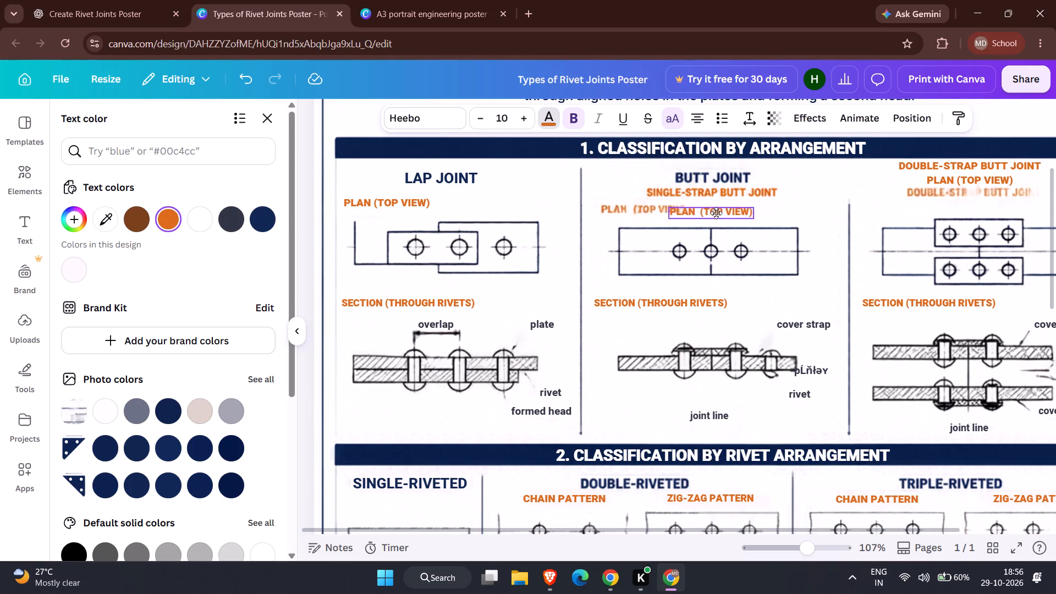
{"action": "left_click_drag", "start_coordinate": [716, 213], "coordinate": [731, 212]}
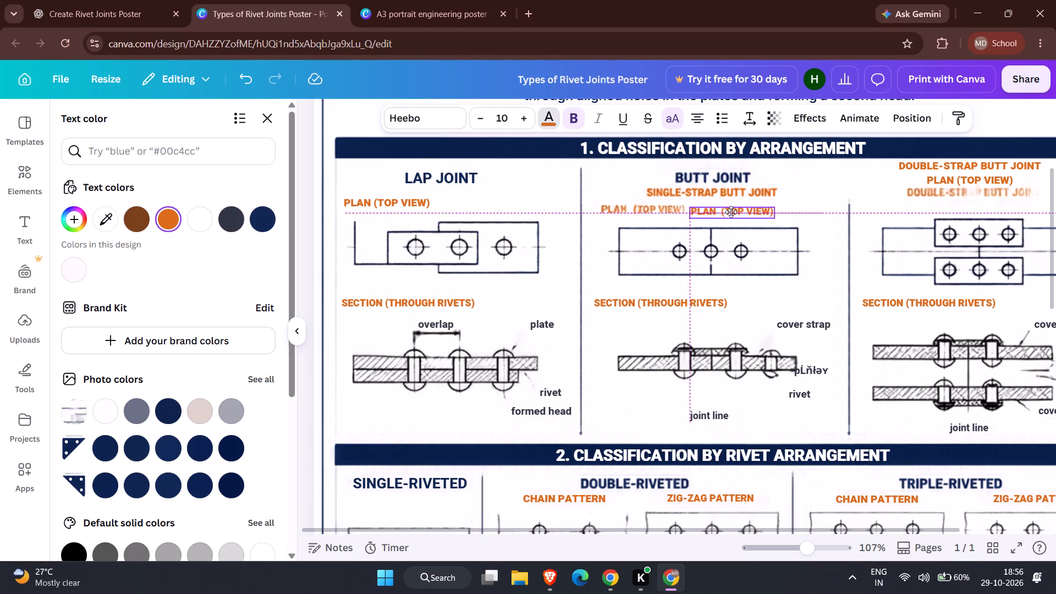
{"action": "left_click_drag", "start_coordinate": [731, 212], "coordinate": [739, 212]}
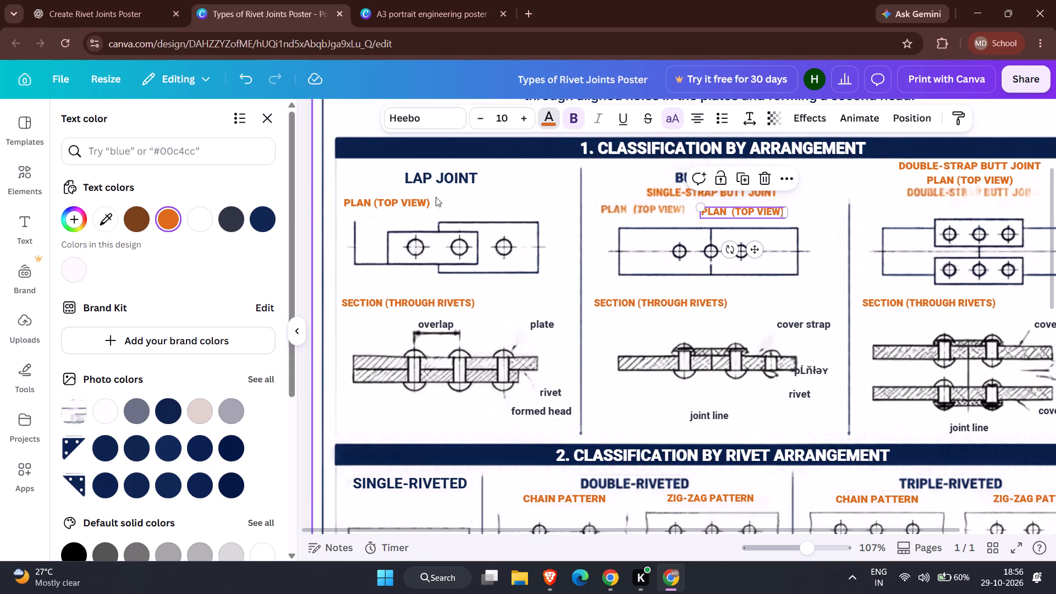
Move the Lap Joint PLAN (TOP VIEW) label to sit roughly centred directly beneath the LAP JOINT heading.
{"action": "left_click_drag", "start_coordinate": [413, 201], "coordinate": [464, 196]}
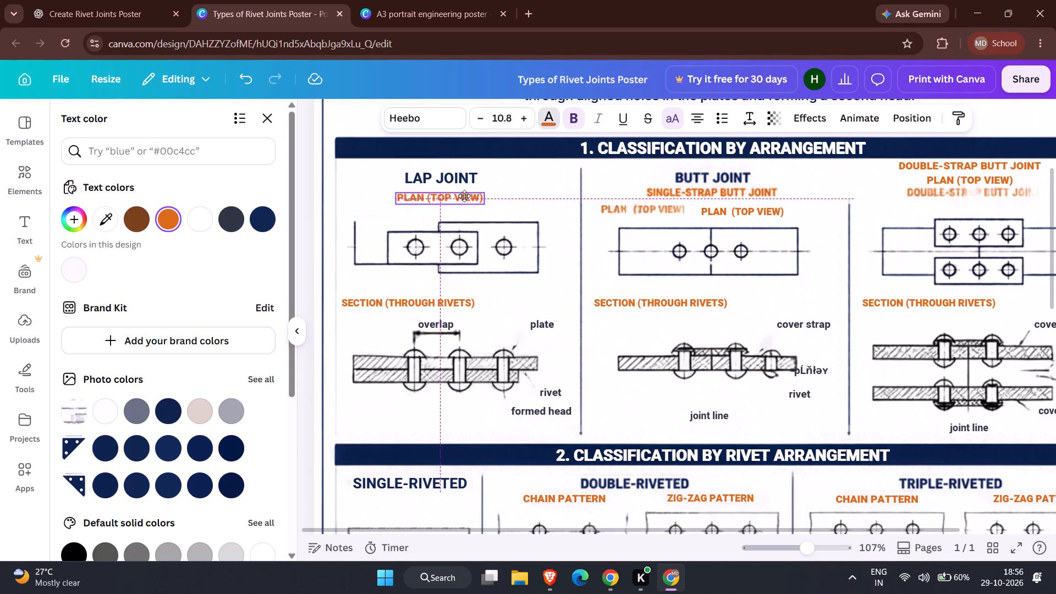
{"action": "left_click_drag", "start_coordinate": [464, 196], "coordinate": [464, 195]}
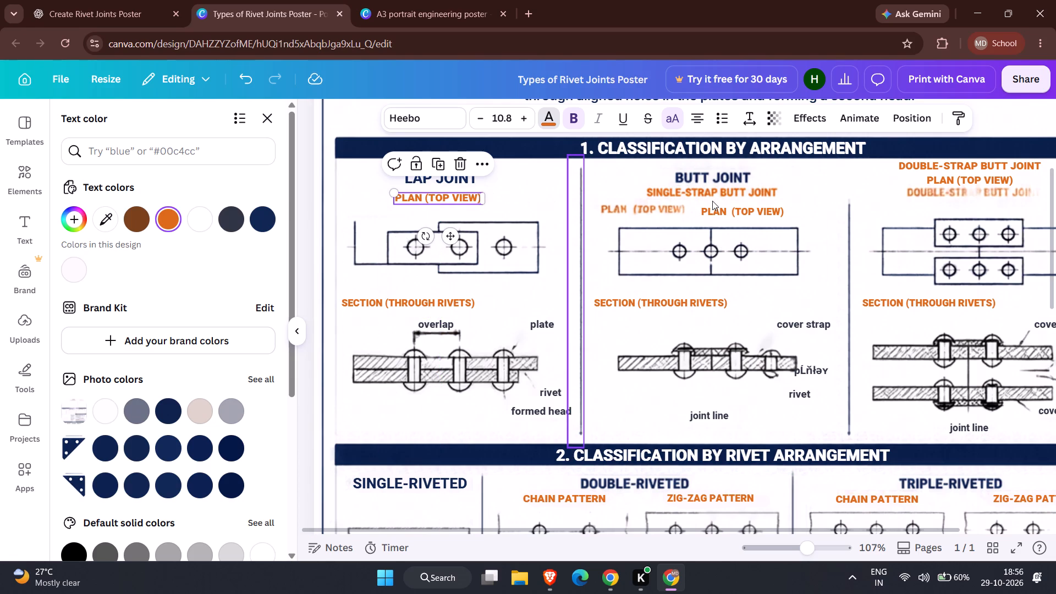
Move the DOUBLE-STRAP BUTT JOINT / PLAN (TOP VIEW) label further up, overlapping the section 1 banner, clear of the blurred duplicate.
{"action": "scroll", "coordinate": [712, 201], "scroll_direction": "left", "scroll_amount": 1}
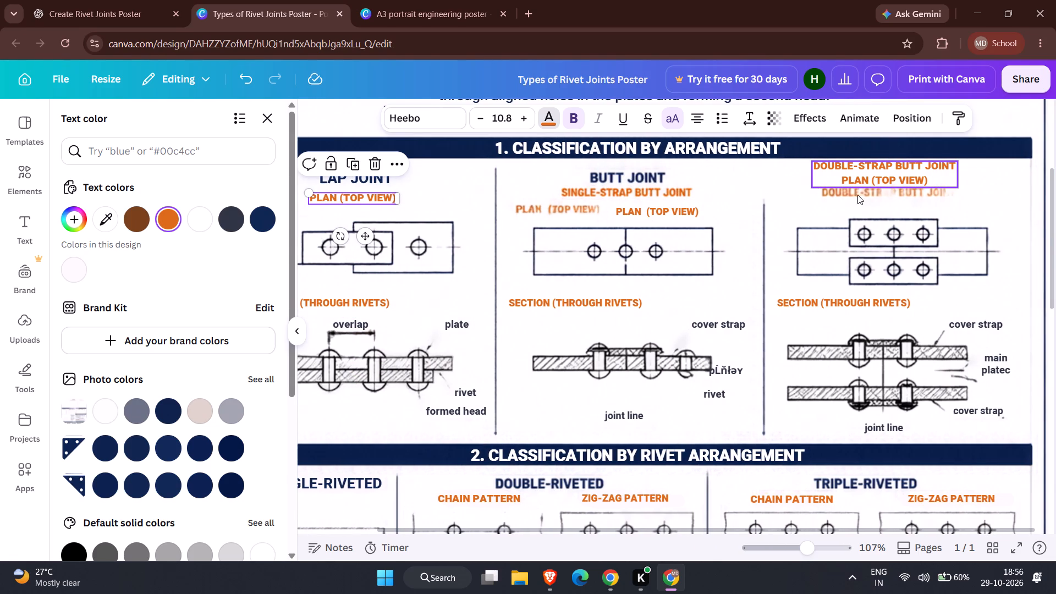
{"action": "left_click_drag", "start_coordinate": [884, 170], "coordinate": [804, 167]}
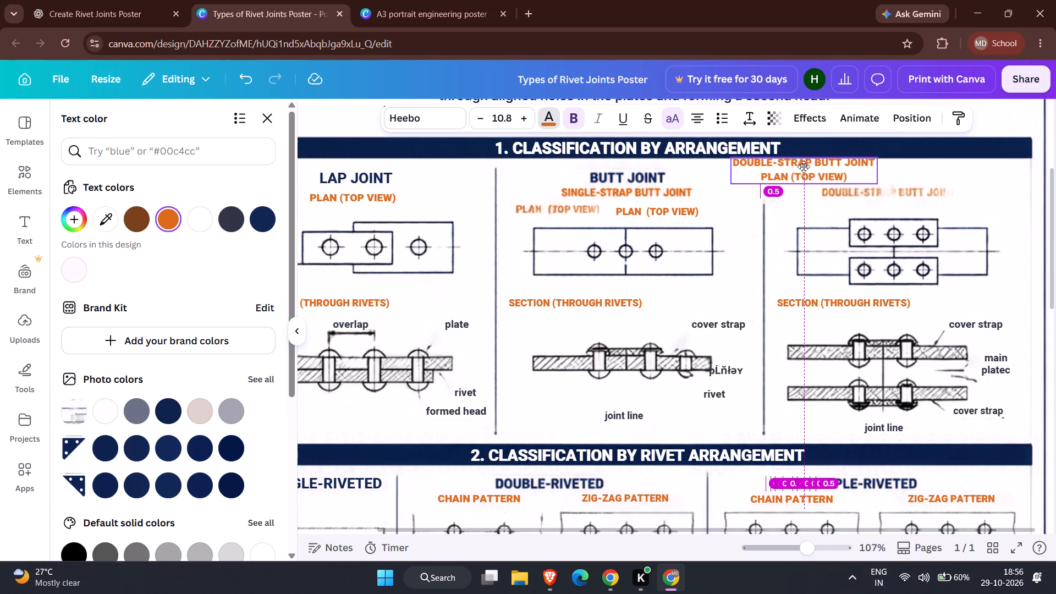
{"action": "left_click_drag", "start_coordinate": [804, 167], "coordinate": [872, 154]}
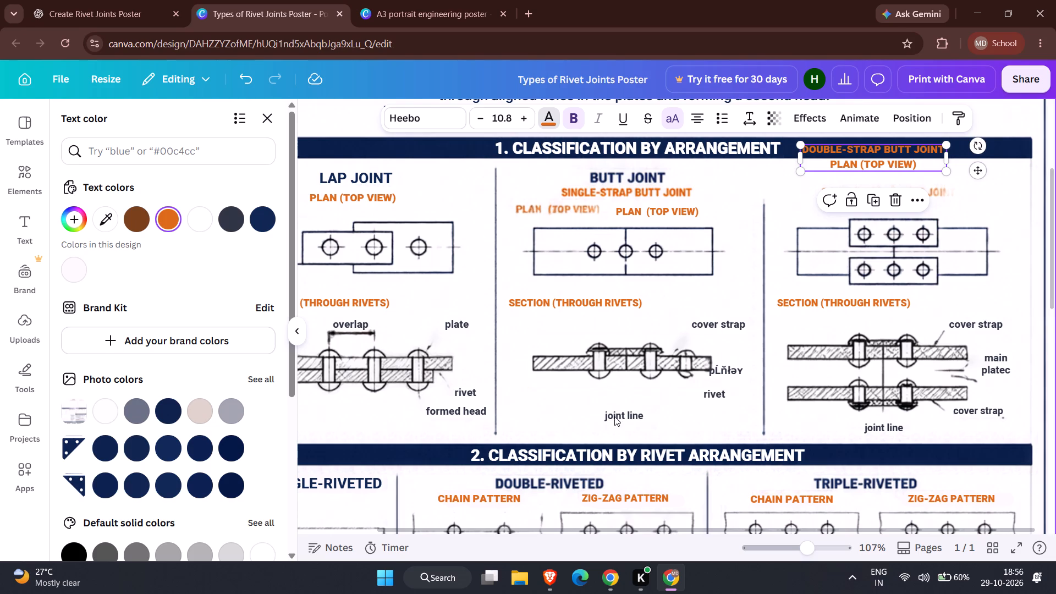
Examine the poster's lower sections, from 2.1 and Preliminary Strength Relations through Applications, Advantages and Limitations, for text needing cleanup.
{"action": "scroll", "coordinate": [614, 416], "scroll_direction": "down", "scroll_amount": 1}
{"action": "scroll", "coordinate": [728, 355], "scroll_direction": "down", "scroll_amount": 3}
{"action": "scroll", "coordinate": [728, 355], "scroll_direction": "right", "scroll_amount": 2}
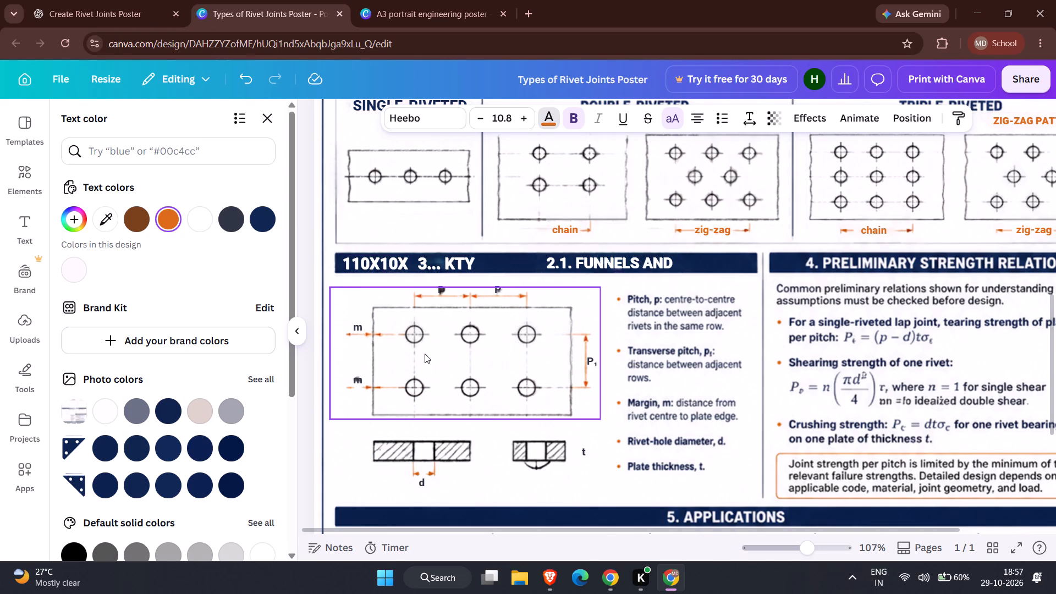
{"action": "scroll", "coordinate": [596, 370], "scroll_direction": "left", "scroll_amount": 1}
{"action": "scroll", "coordinate": [596, 370], "scroll_direction": "right", "scroll_amount": 1}
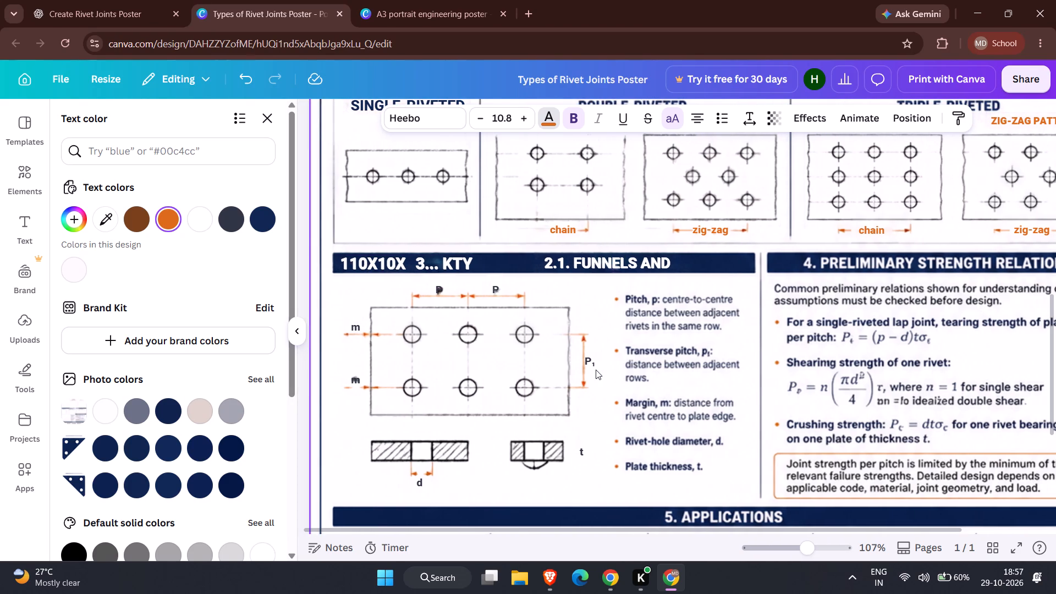
{"action": "scroll", "coordinate": [596, 370], "scroll_direction": "right", "scroll_amount": 1}
{"action": "scroll", "coordinate": [596, 370], "scroll_direction": "left", "scroll_amount": 4}
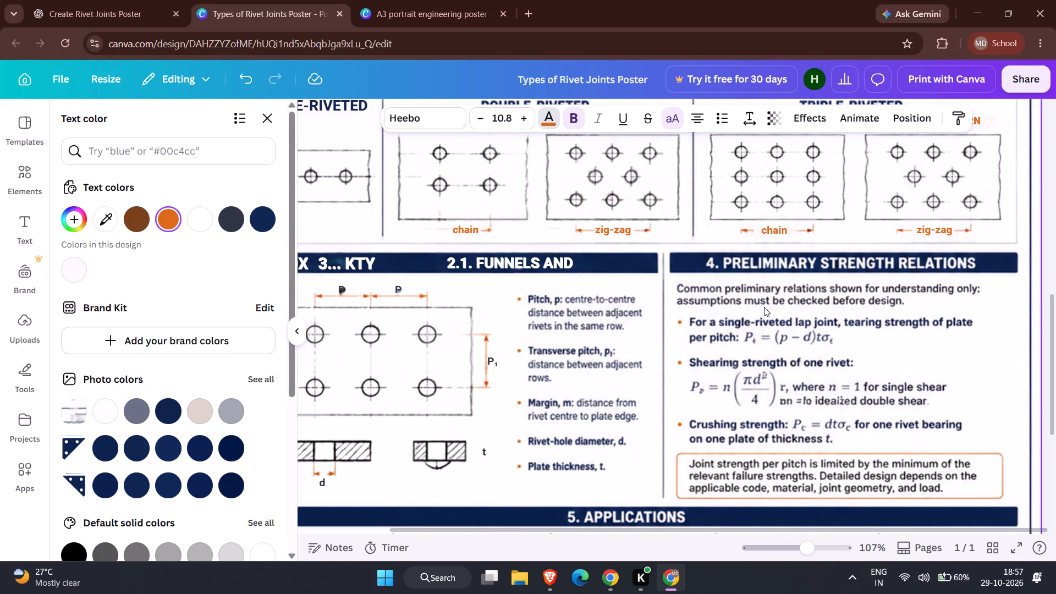
{"action": "scroll", "coordinate": [741, 461], "scroll_direction": "down", "scroll_amount": 3}
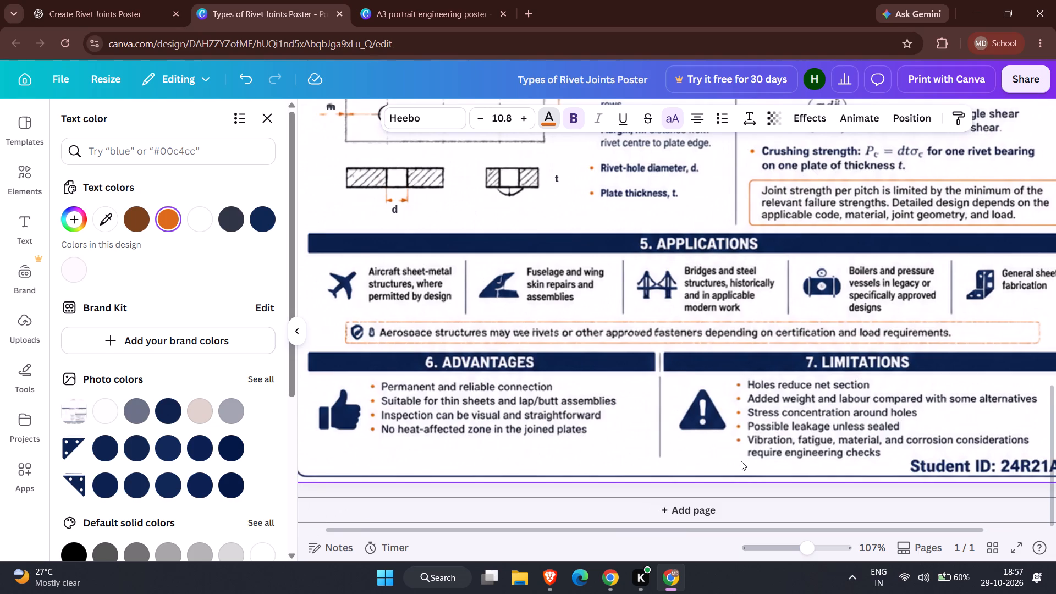
{"action": "scroll", "coordinate": [741, 461], "scroll_direction": "down", "scroll_amount": 1}
{"action": "scroll", "coordinate": [741, 461], "scroll_direction": "left", "scroll_amount": 3}
{"action": "scroll", "coordinate": [741, 461], "scroll_direction": "right", "scroll_amount": 2}
{"action": "scroll", "coordinate": [741, 461], "scroll_direction": "up", "scroll_amount": 1}
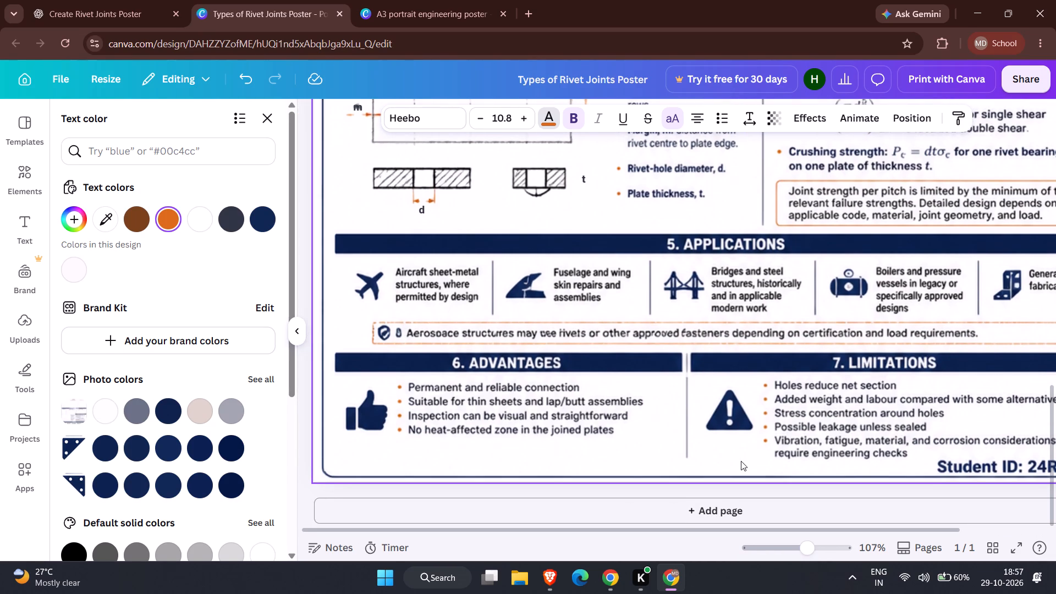
{"action": "scroll", "coordinate": [741, 461], "scroll_direction": "up", "scroll_amount": 1}
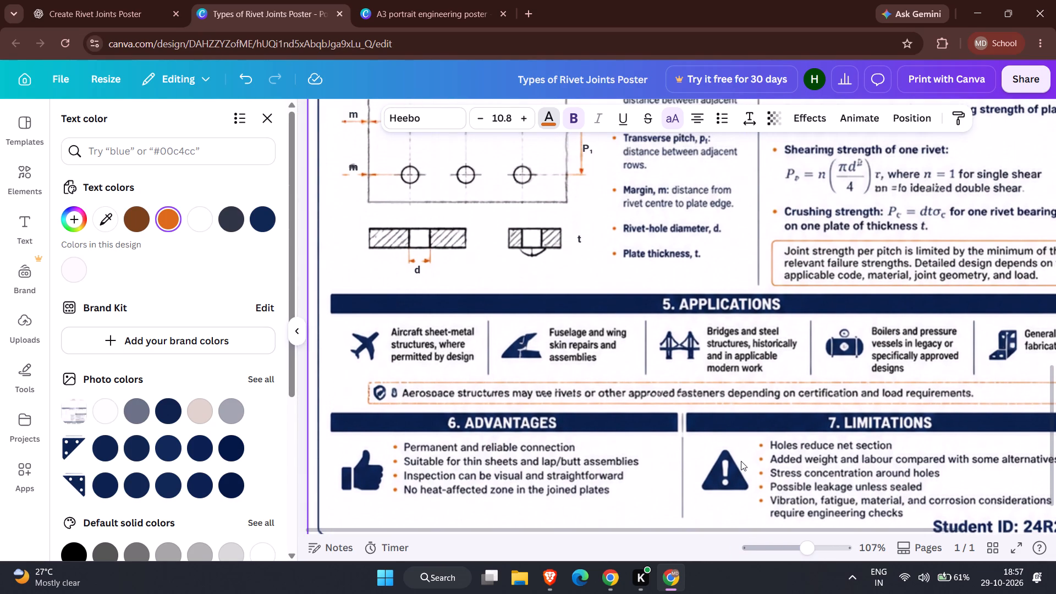
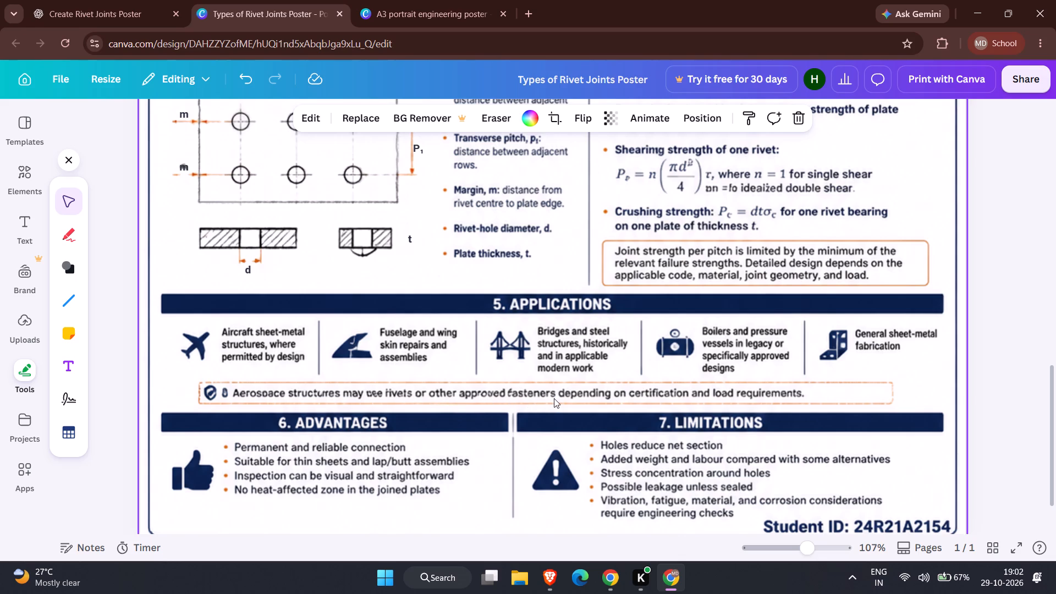
Crop the stray line off the left edge of the Lap Joint plan drawing and shift the drawing slightly left and up beneath its label.
{"action": "scroll", "coordinate": [475, 339], "scroll_direction": "up", "scroll_amount": 1}
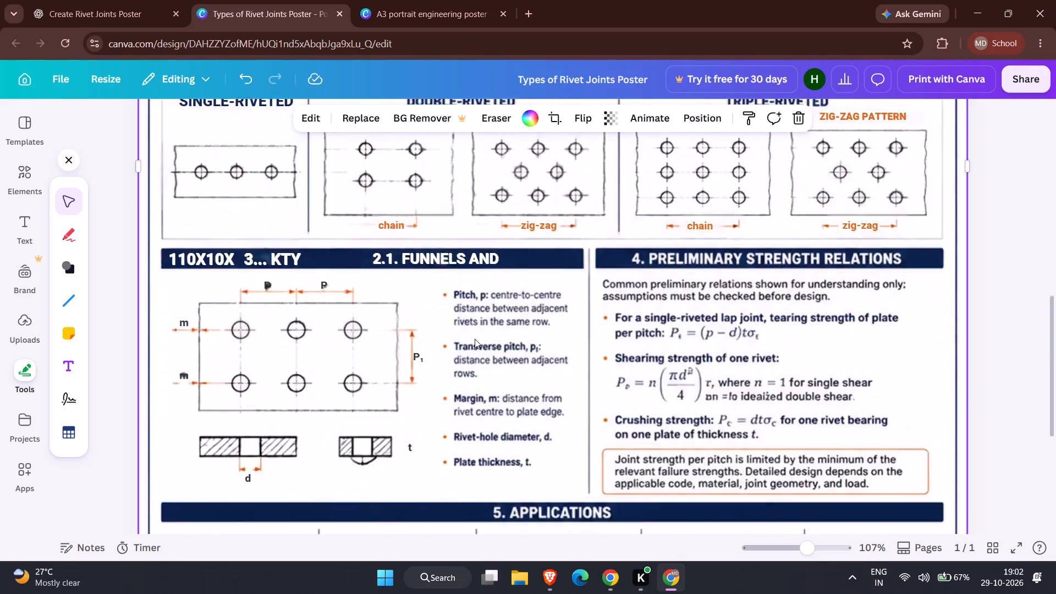
{"action": "scroll", "coordinate": [475, 339], "scroll_direction": "up", "scroll_amount": 5}
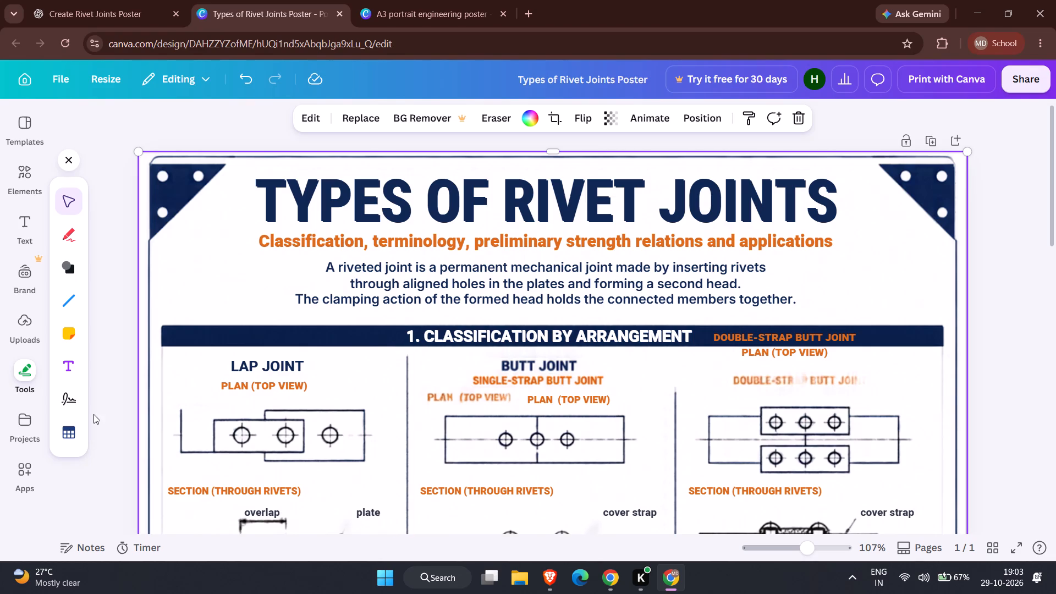
{"action": "left_click", "coordinate": [187, 442]}
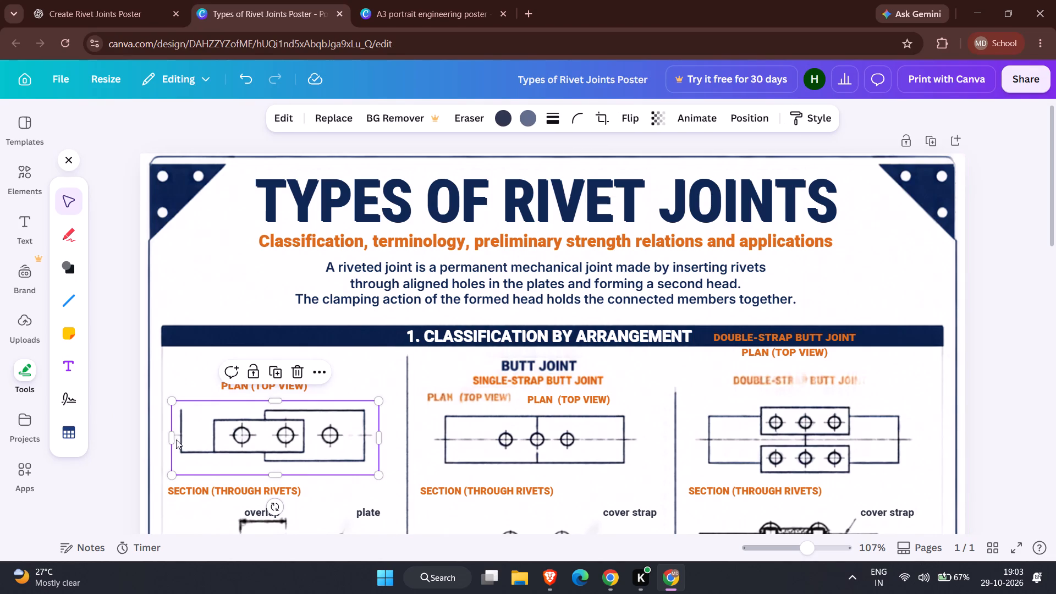
{"action": "left_click_drag", "start_coordinate": [170, 437], "coordinate": [205, 444]}
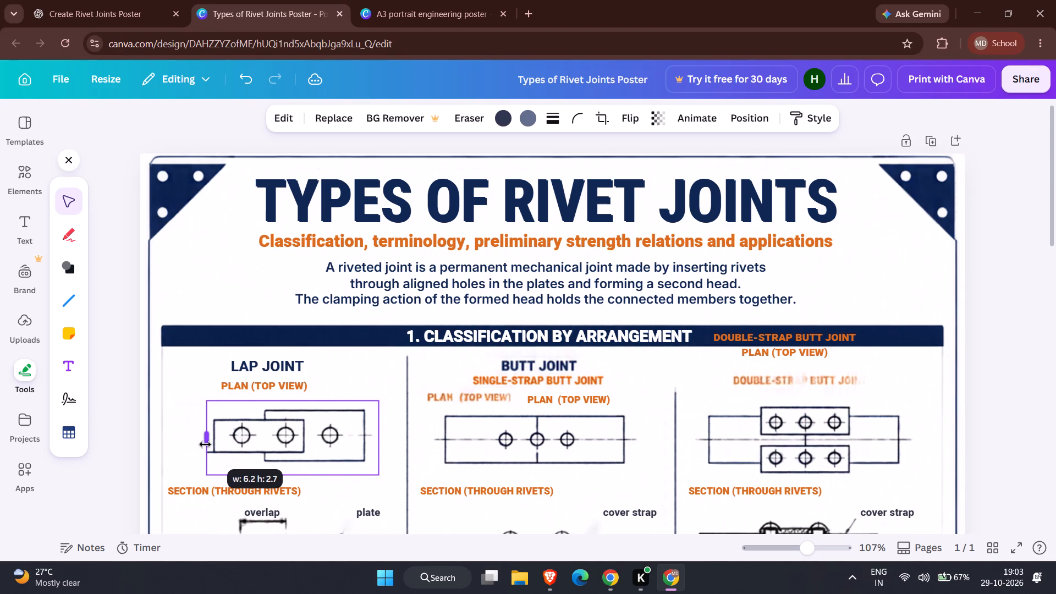
{"action": "left_click_drag", "start_coordinate": [205, 444], "coordinate": [211, 447]}
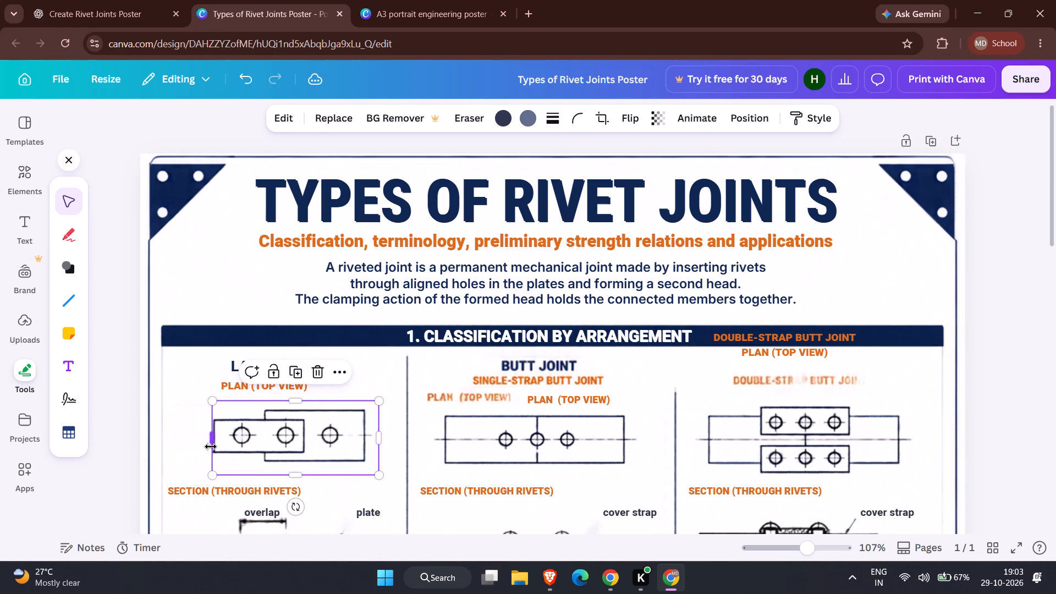
{"action": "left_click_drag", "start_coordinate": [248, 444], "coordinate": [231, 441]}
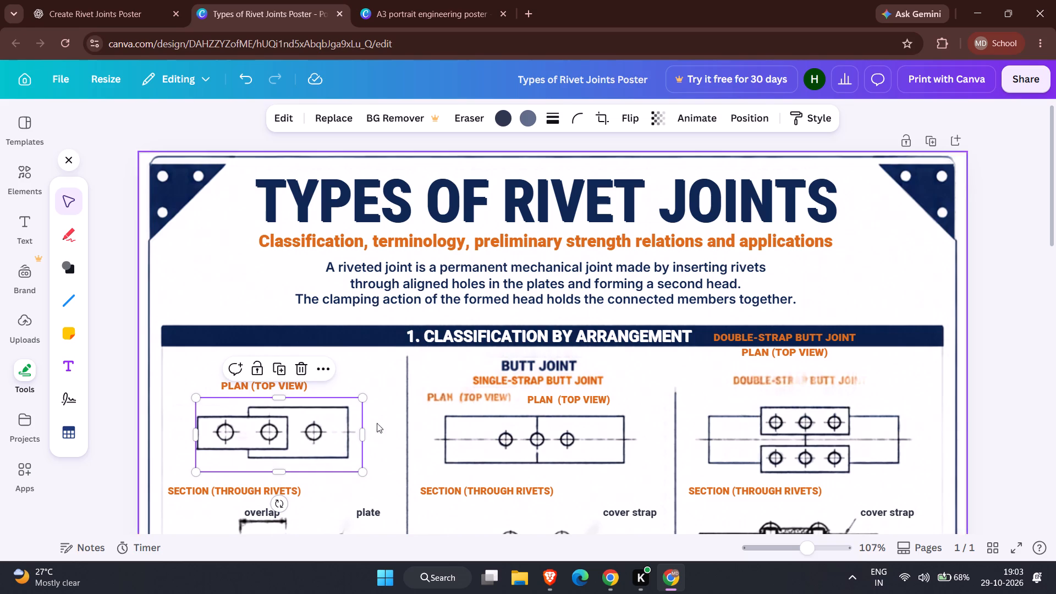
{"action": "left_click", "coordinate": [211, 284]}
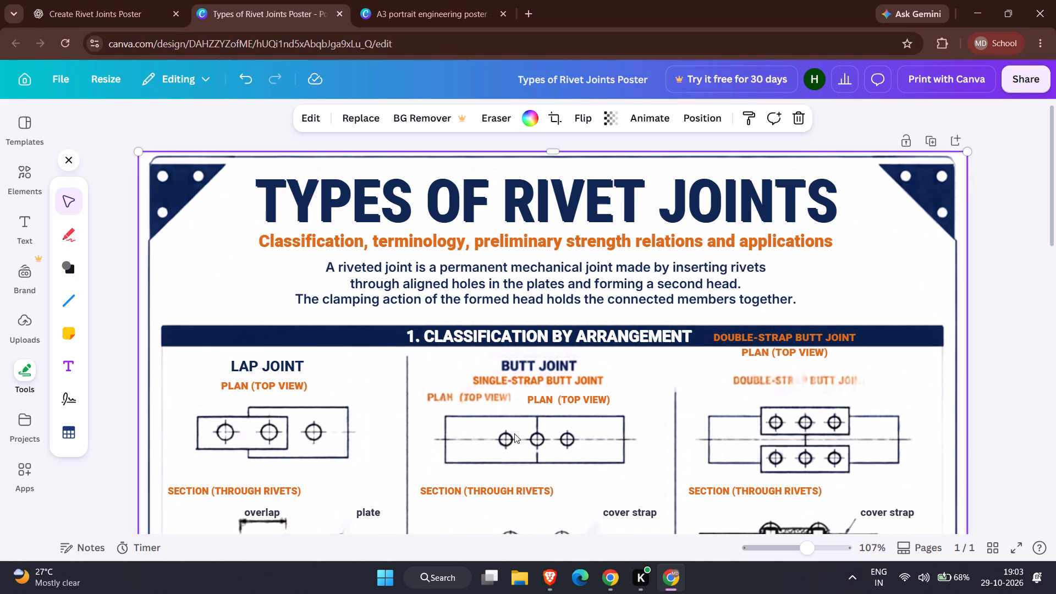
Shift the double-strap butt joint plan drawing slightly right within its column.
{"action": "left_click_drag", "start_coordinate": [749, 430], "coordinate": [760, 430]}
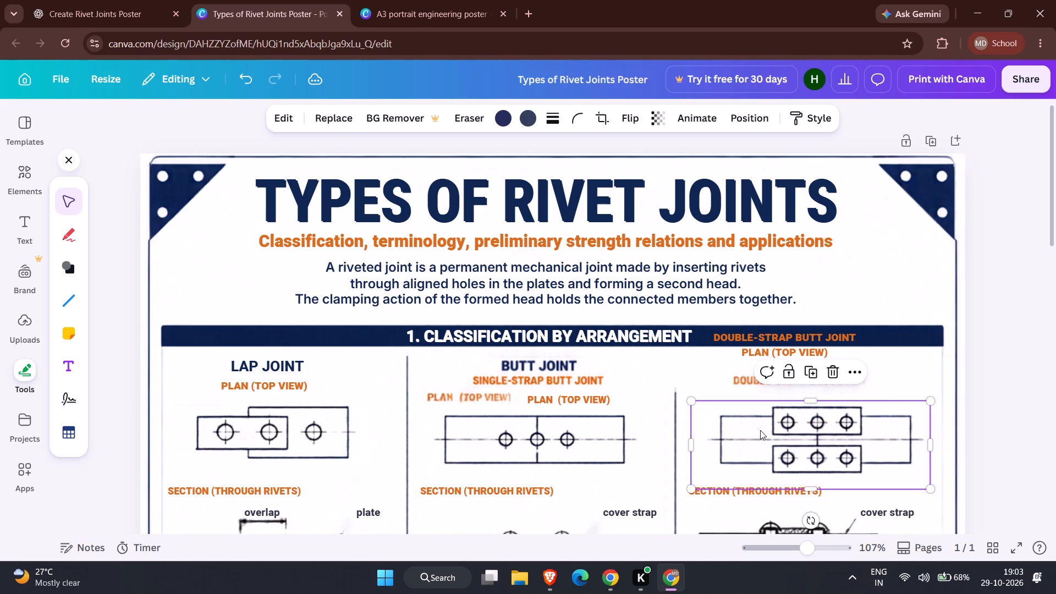
{"action": "left_click", "coordinate": [984, 364]}
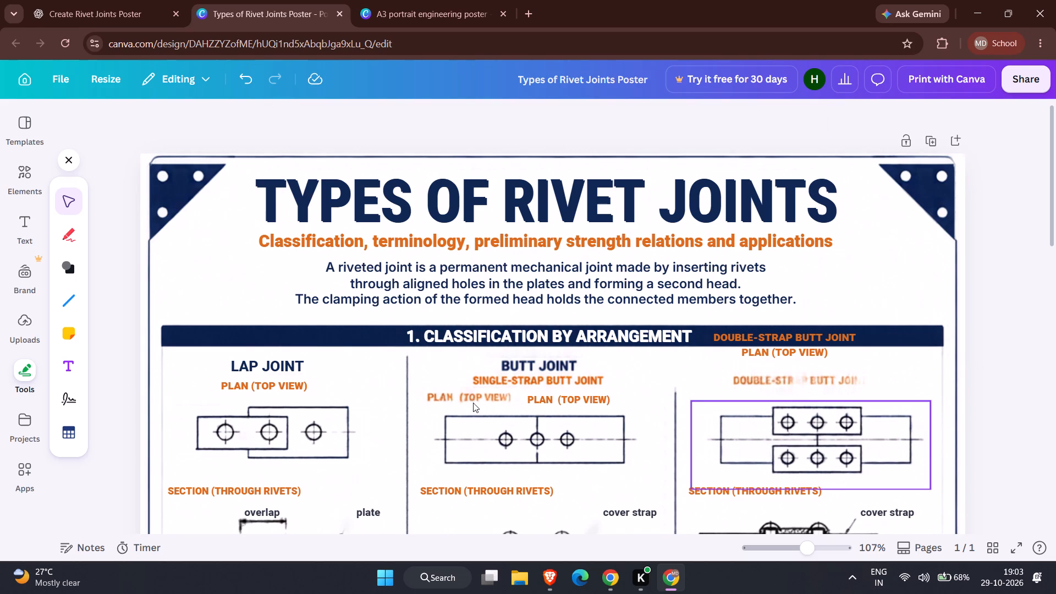
Paint over the blurred PLAN (TOP VIEW) and DOUBLE-STRAP BUTT JOINT duplicates in section 1 with the near-white pen.
{"action": "left_click", "coordinate": [63, 236]}
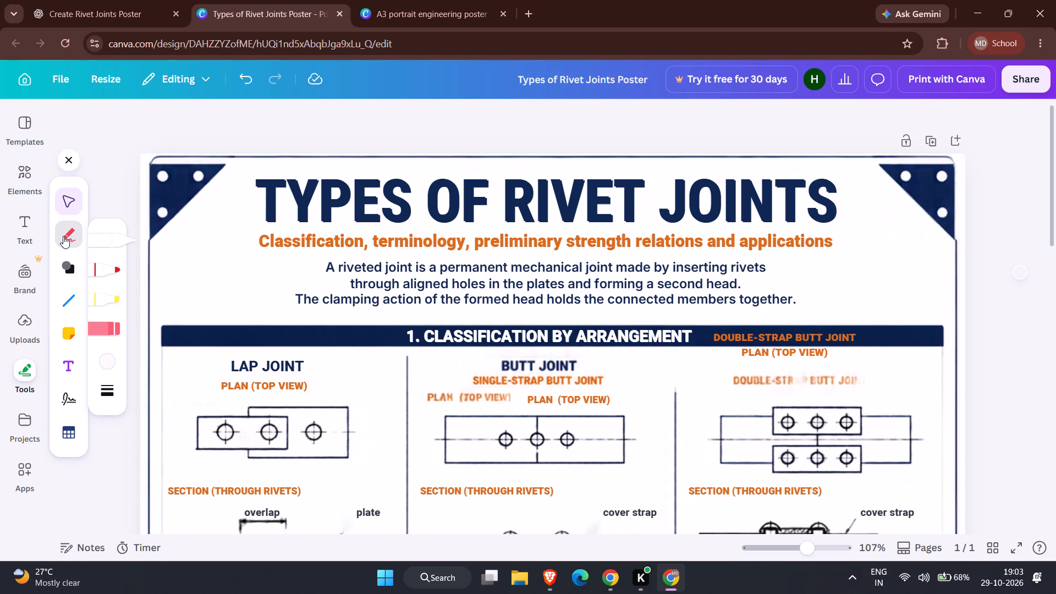
{"action": "left_click", "coordinate": [433, 399]}
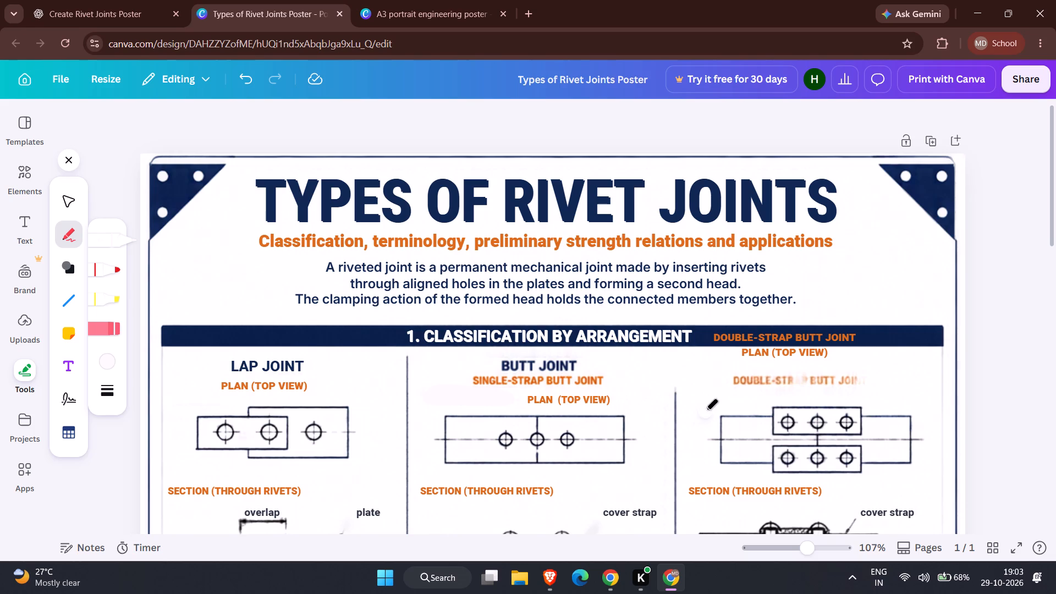
{"action": "left_click", "coordinate": [740, 381]}
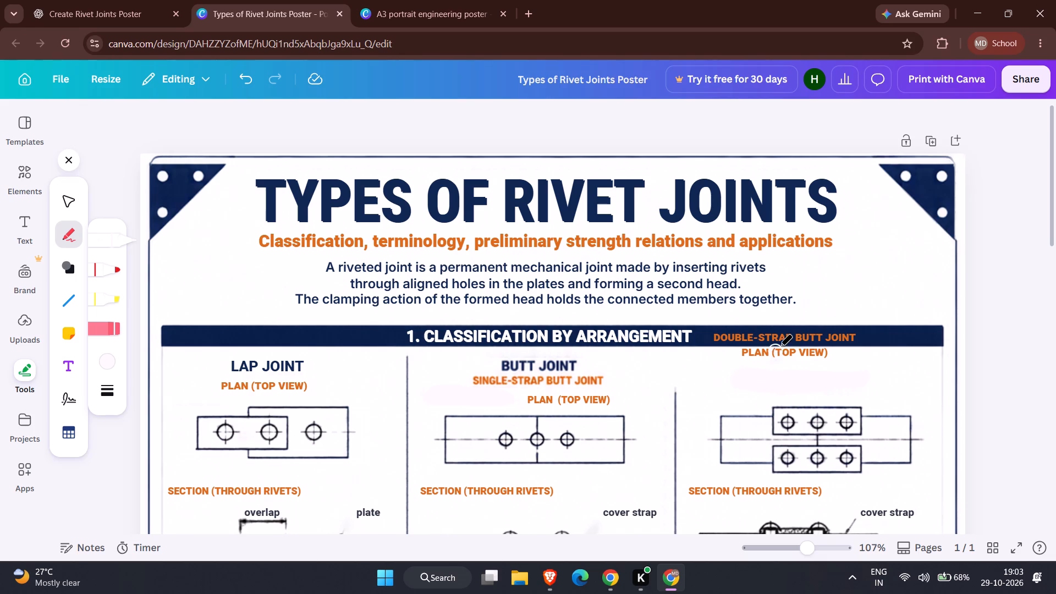
{"action": "key", "text": "Escape"}
{"action": "key", "text": "Escape"}
Move the DOUBLE-STRAP BUTT JOINT / PLAN (TOP VIEW) label below the section 1 banner, bring it to front, and centre it above its drawing.
{"action": "left_click_drag", "start_coordinate": [785, 344], "coordinate": [800, 358]}
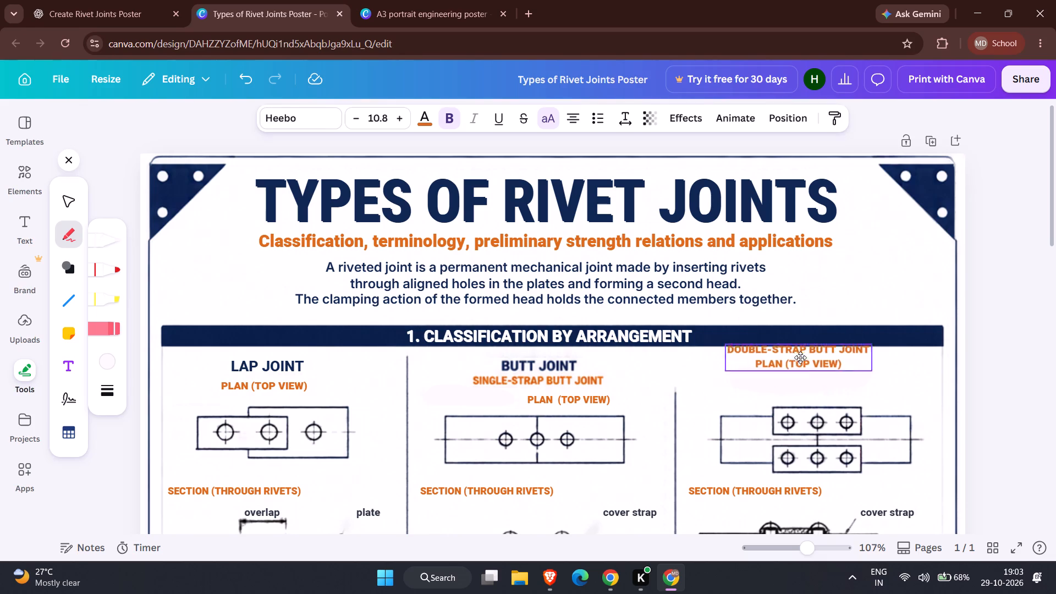
{"action": "left_click_drag", "start_coordinate": [800, 358], "coordinate": [805, 371]}
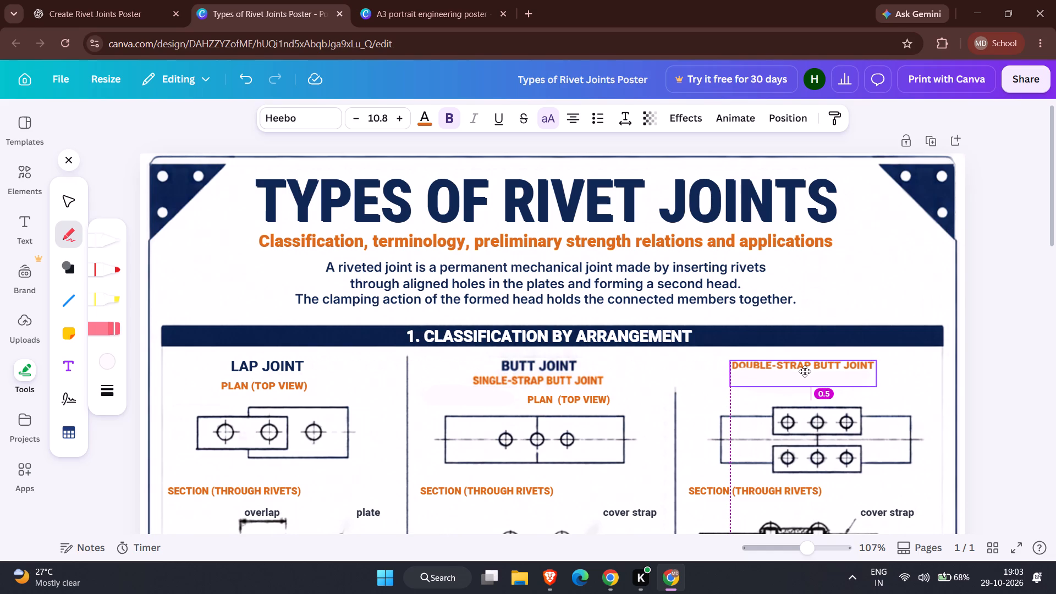
{"action": "left_click_drag", "start_coordinate": [805, 371], "coordinate": [805, 374]}
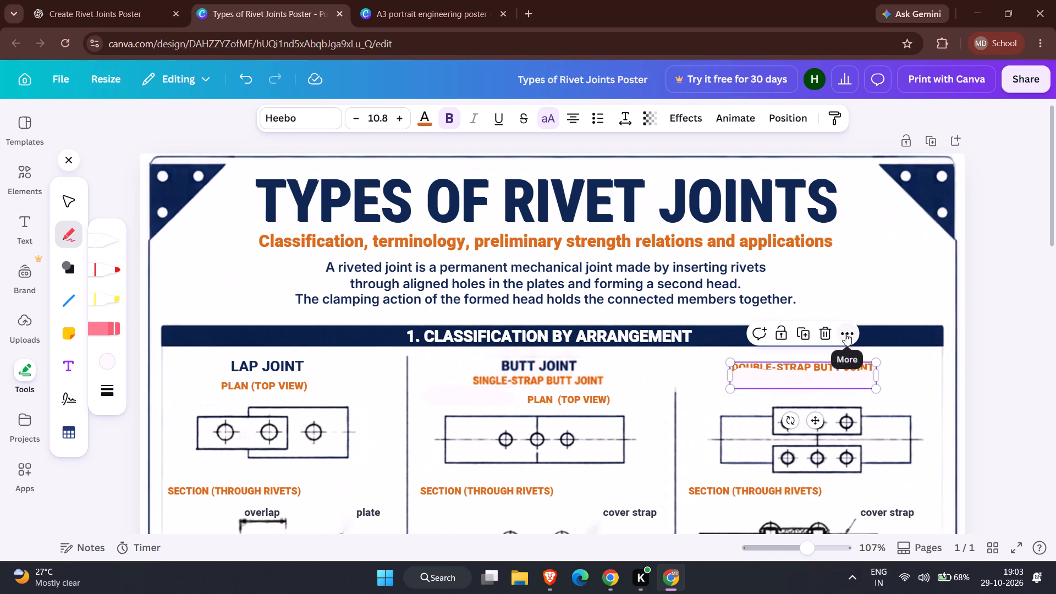
{"action": "left_click", "coordinate": [845, 333]}
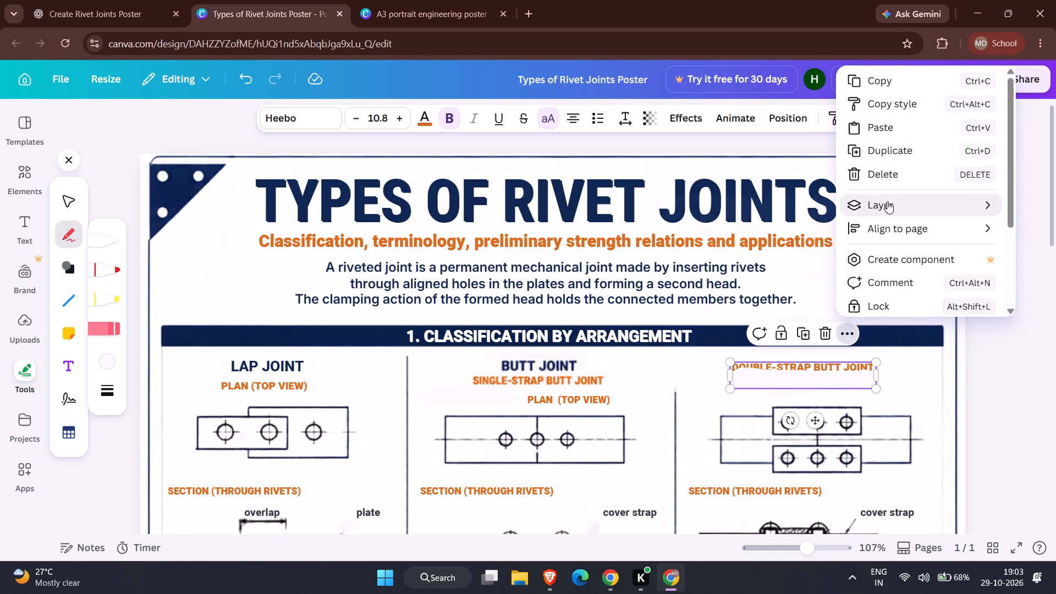
{"action": "left_click", "coordinate": [763, 196]}
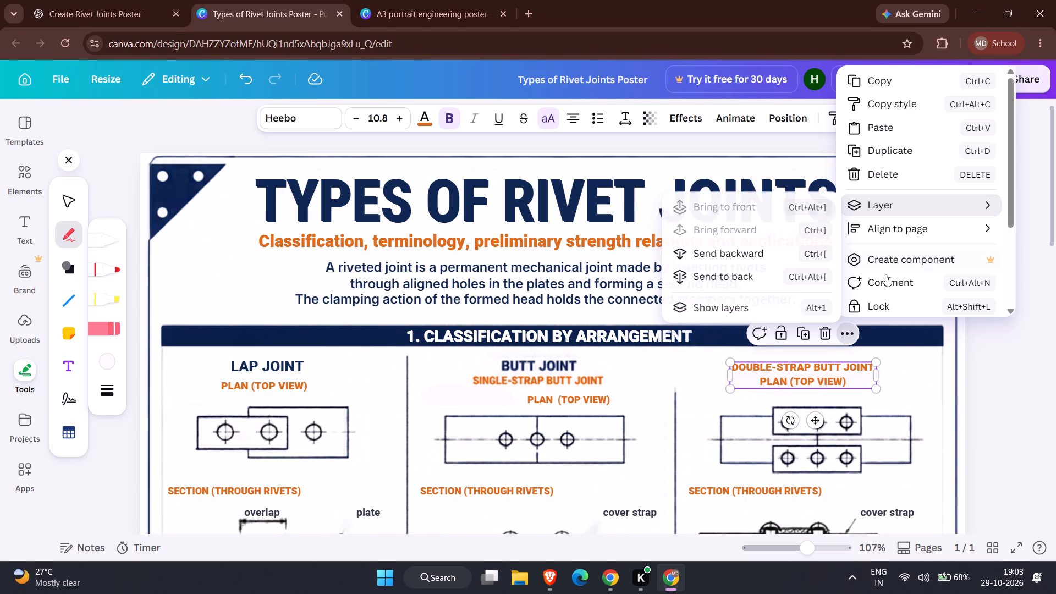
{"action": "left_click", "coordinate": [1019, 353]}
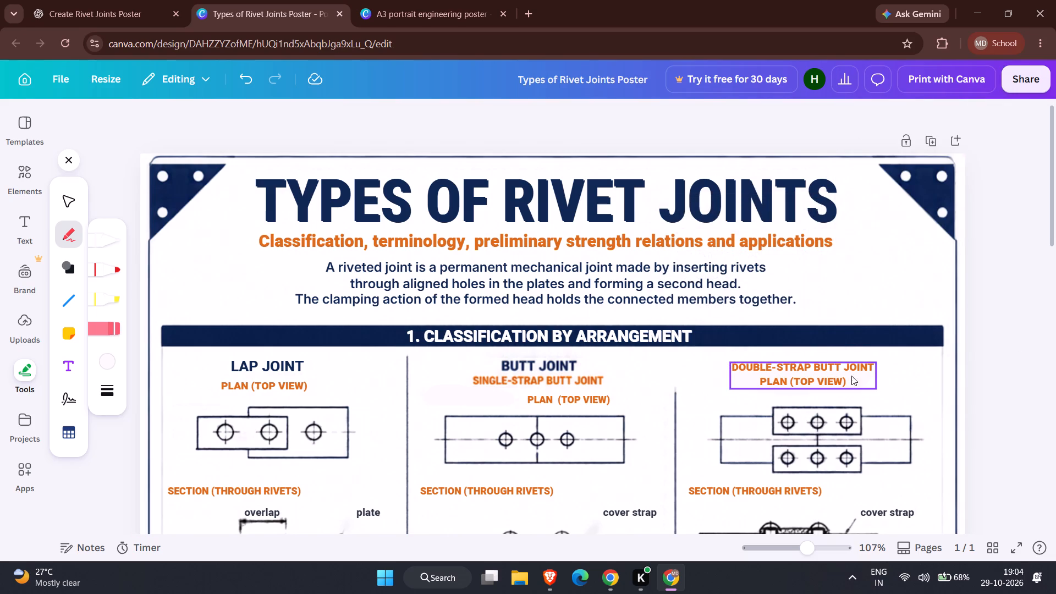
{"action": "left_click_drag", "start_coordinate": [837, 376], "coordinate": [845, 376]}
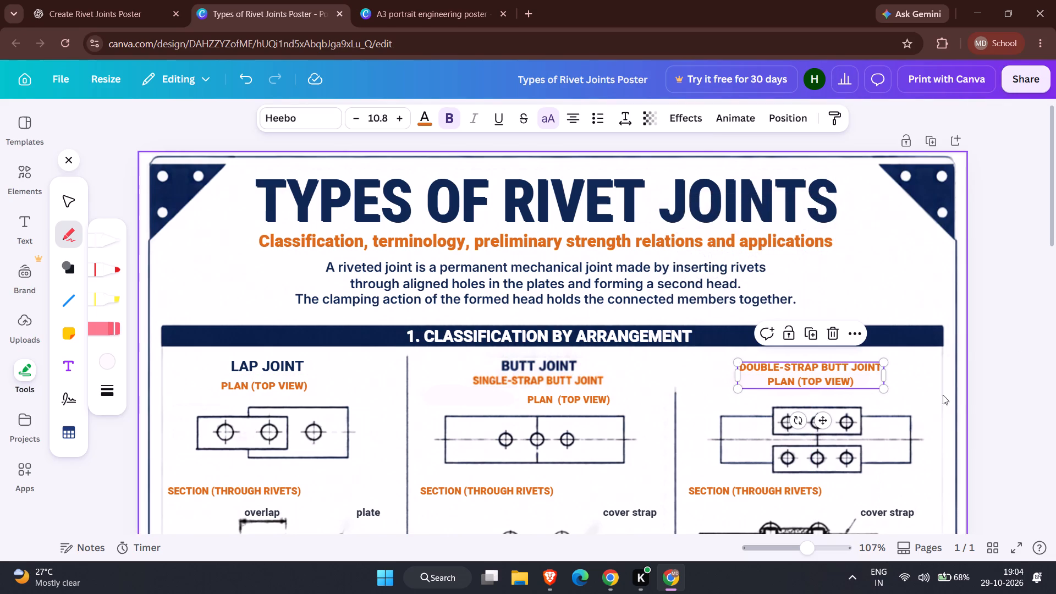
{"action": "left_click", "coordinate": [987, 402]}
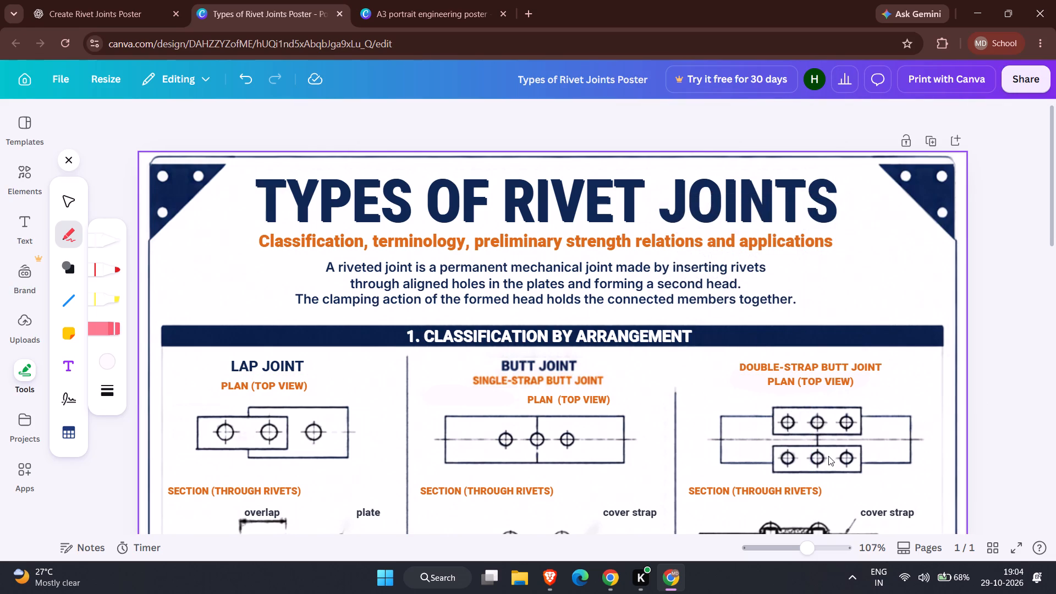
Nudge the double-strap butt joint plan drawing slightly up, away from the SECTION (THROUGH RIVETS) label.
{"action": "left_click_drag", "start_coordinate": [828, 456], "coordinate": [828, 450]}
{"action": "scroll", "coordinate": [824, 489], "scroll_direction": "down", "scroll_amount": 1}
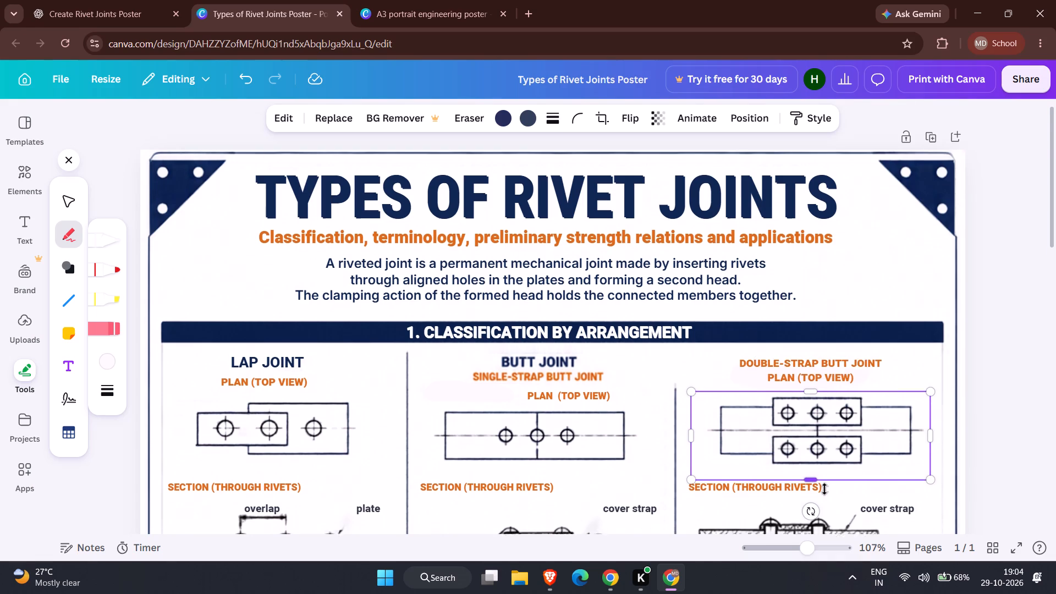
{"action": "scroll", "coordinate": [824, 489], "scroll_direction": "down", "scroll_amount": 1}
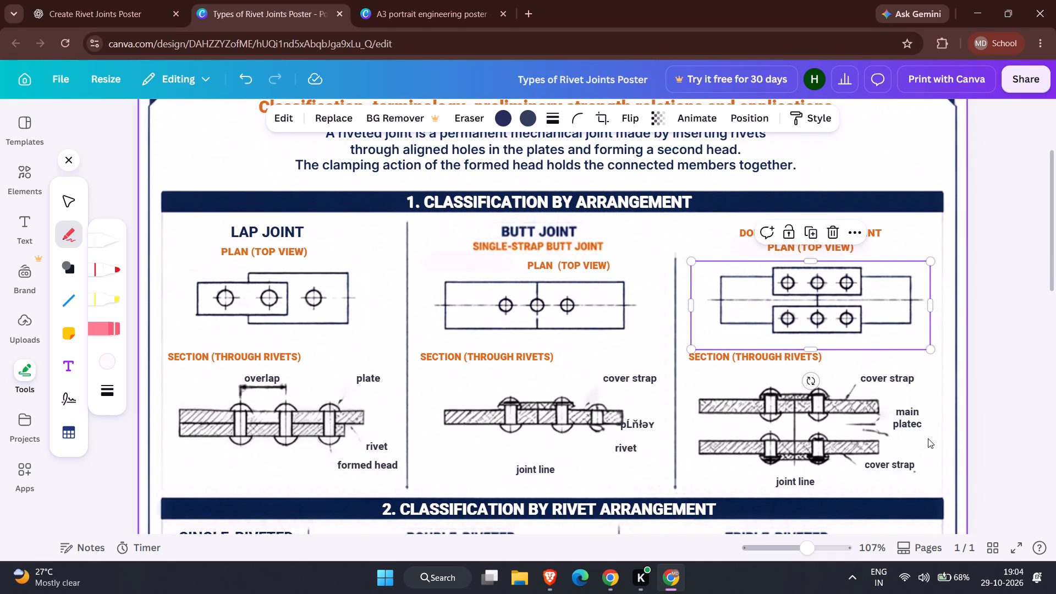
{"action": "left_click", "coordinate": [995, 414]}
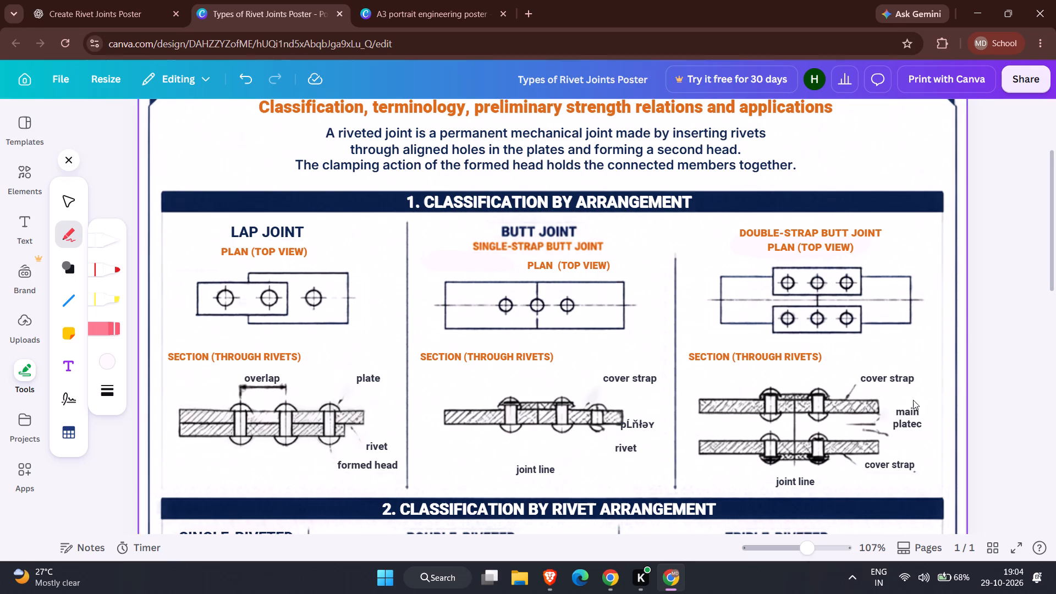
Delete the garbled label beside the single-strap butt joint section drawing.
{"action": "left_click", "coordinate": [646, 427]}
{"action": "key", "text": "Delete"}
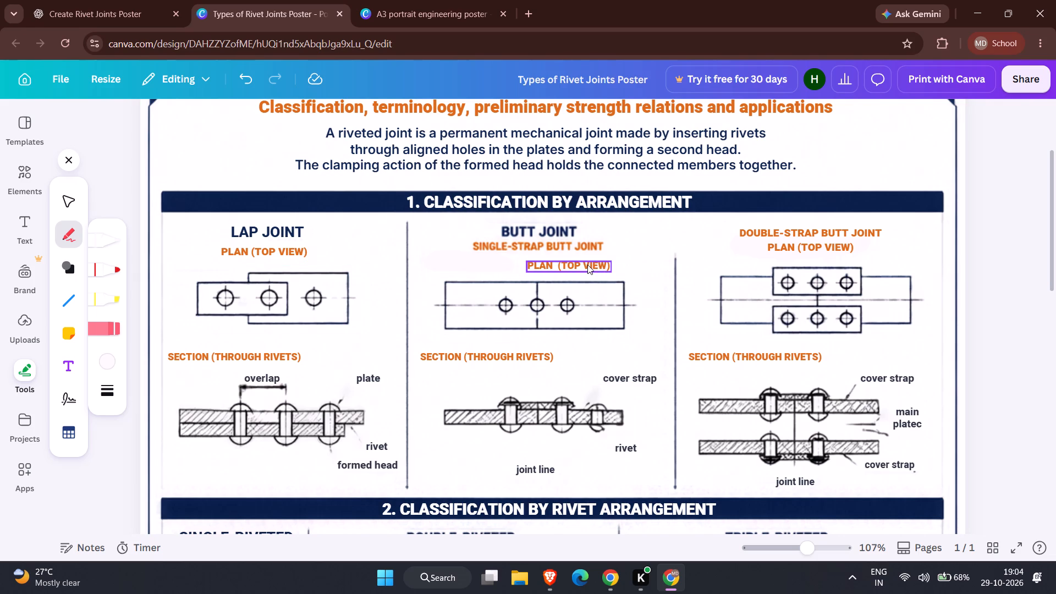
Move the Butt Joint PLAN (TOP VIEW) label left to sit centred beneath SINGLE-STRAP BUTT JOINT and bring it to front.
{"action": "left_click_drag", "start_coordinate": [587, 264], "coordinate": [559, 260]}
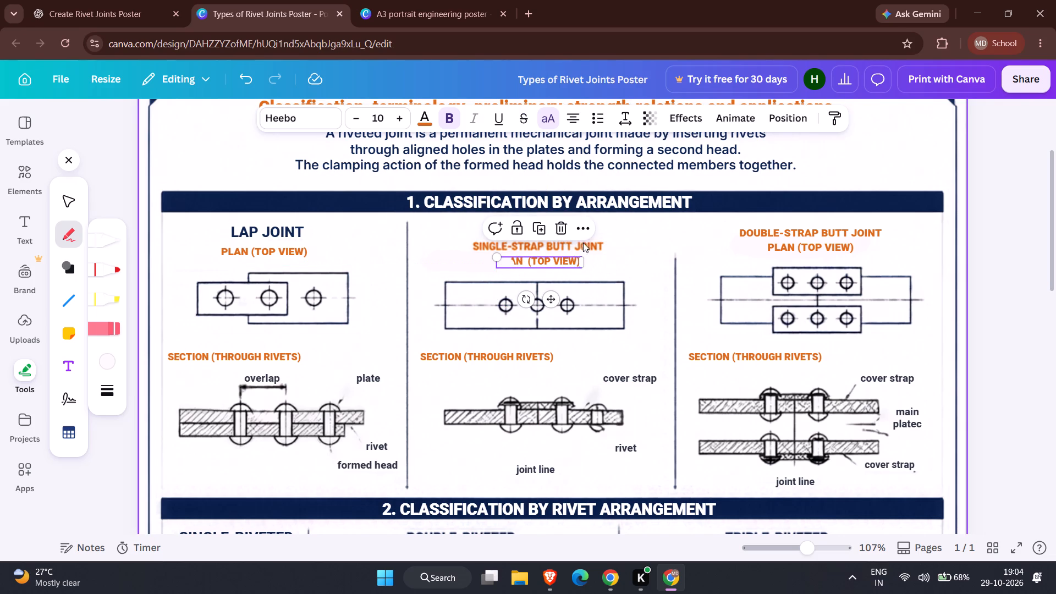
{"action": "left_click", "coordinate": [588, 240]}
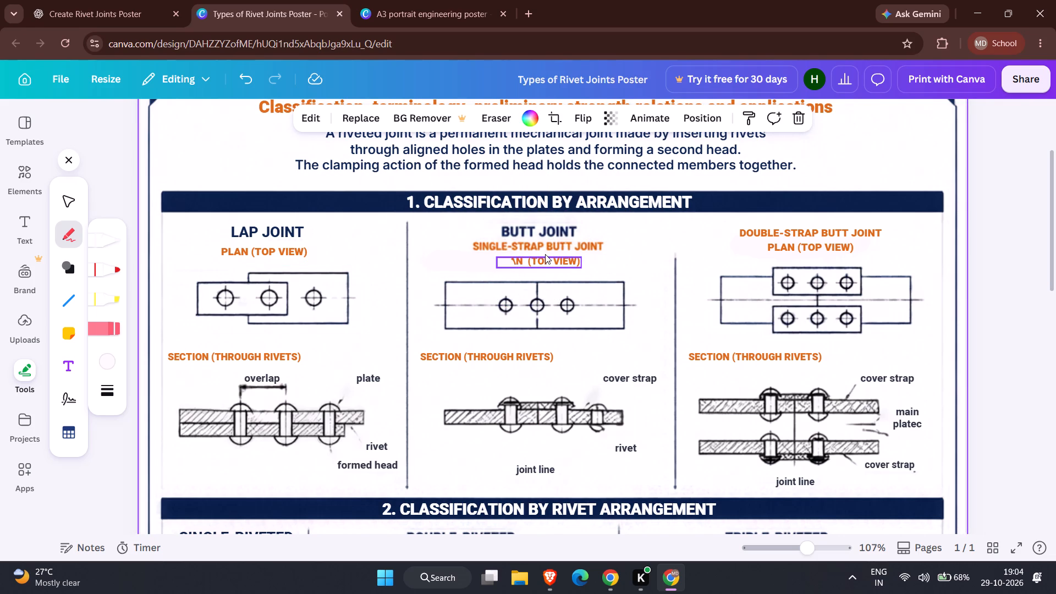
{"action": "left_click_drag", "start_coordinate": [545, 254], "coordinate": [539, 258]}
{"action": "left_click", "coordinate": [574, 229]}
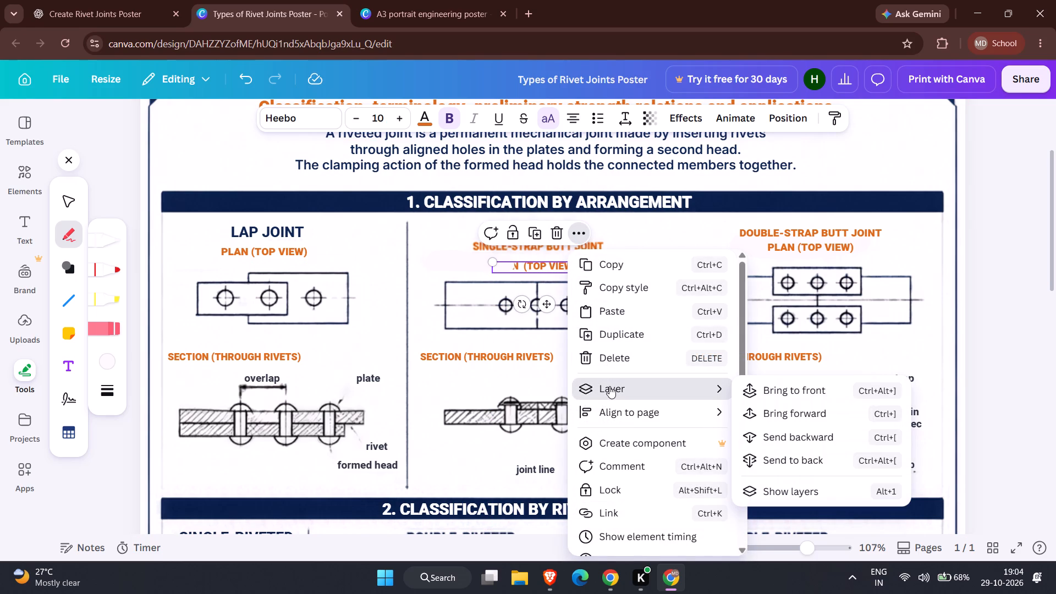
{"action": "left_click", "coordinate": [740, 387]}
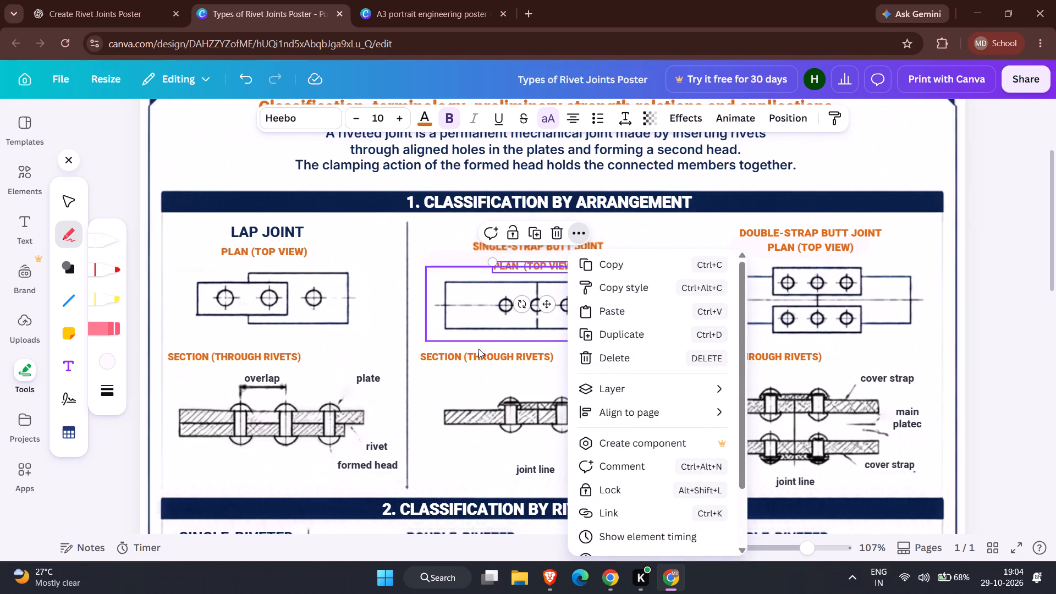
{"action": "left_click", "coordinate": [469, 377]}
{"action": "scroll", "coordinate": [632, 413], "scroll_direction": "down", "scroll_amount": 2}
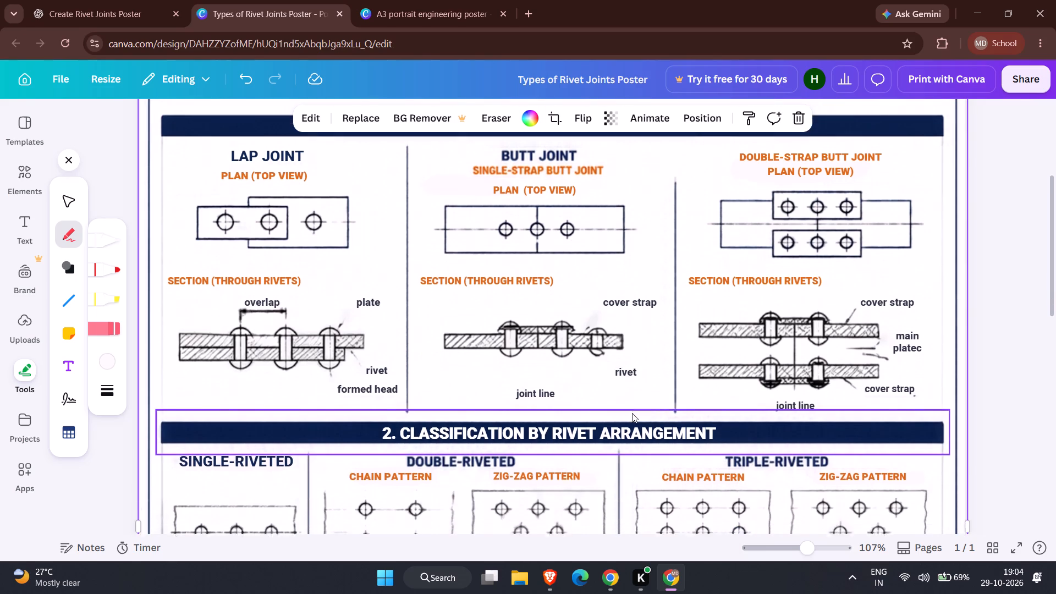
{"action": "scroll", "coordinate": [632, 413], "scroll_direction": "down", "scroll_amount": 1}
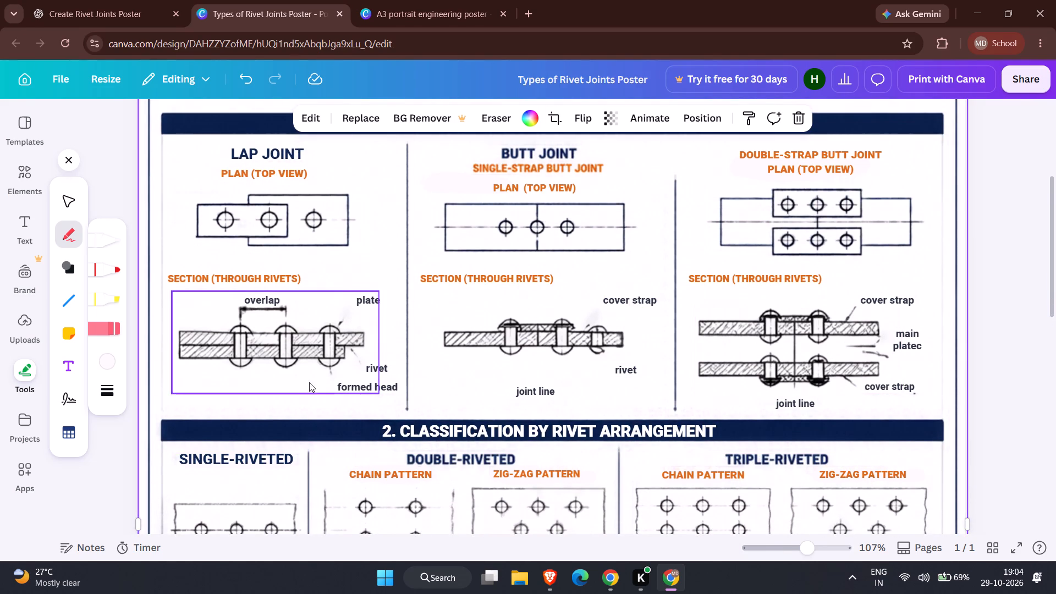
Open a new browser tab for a web search.
{"action": "left_click", "coordinate": [522, 9]}
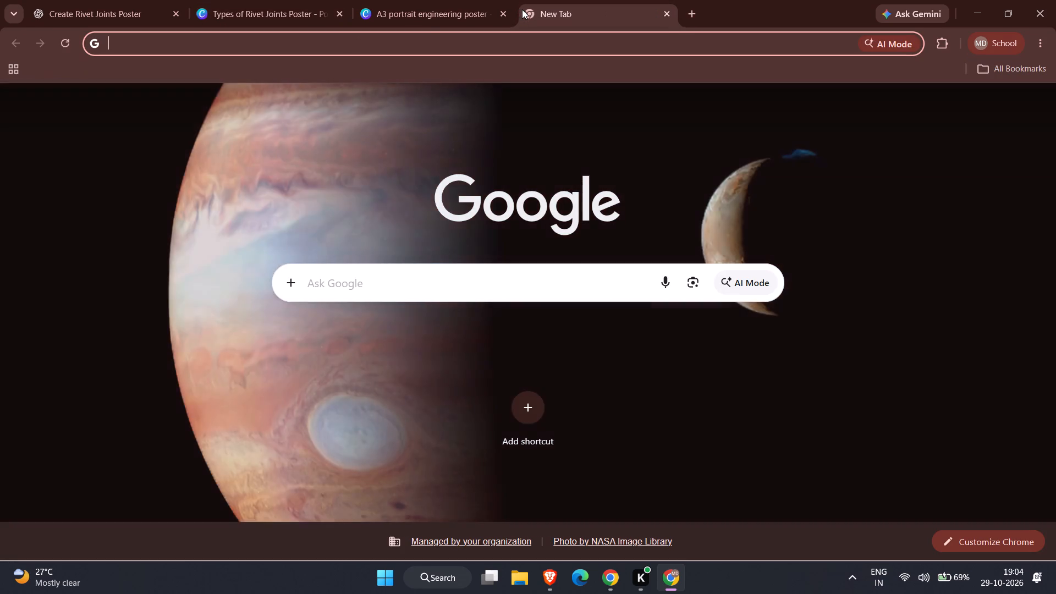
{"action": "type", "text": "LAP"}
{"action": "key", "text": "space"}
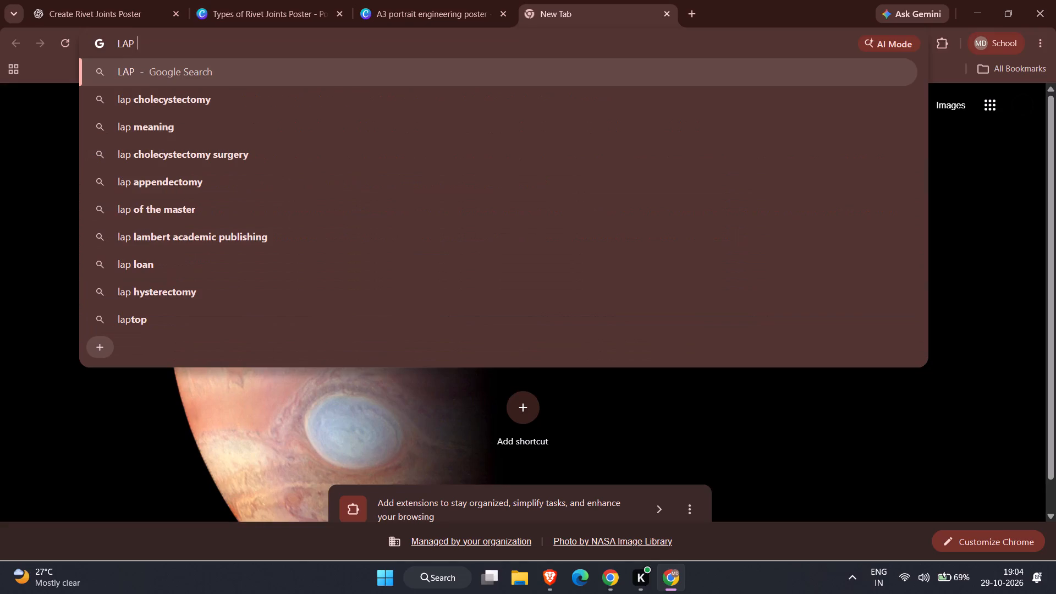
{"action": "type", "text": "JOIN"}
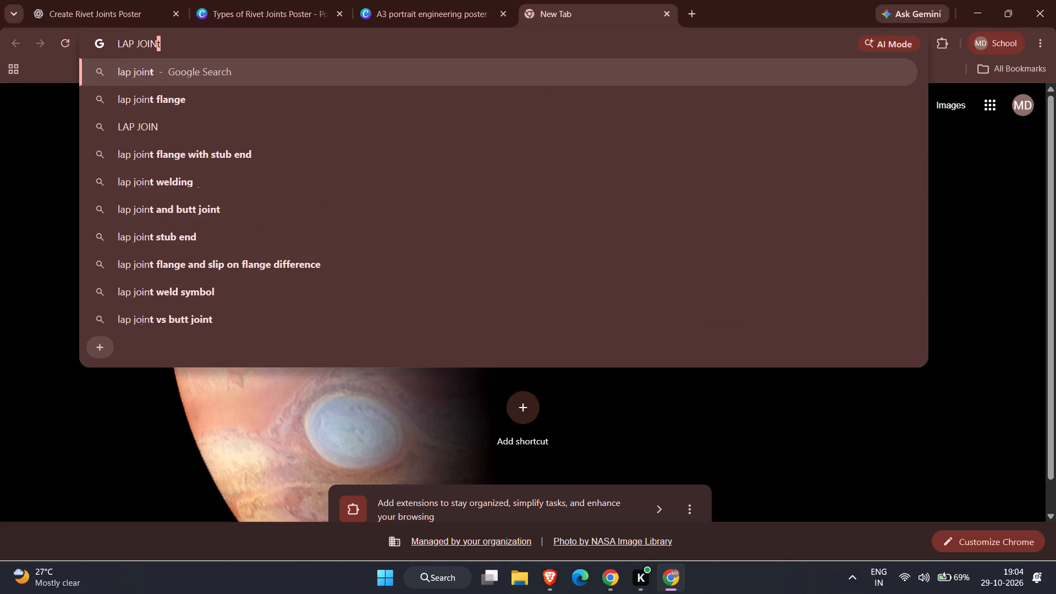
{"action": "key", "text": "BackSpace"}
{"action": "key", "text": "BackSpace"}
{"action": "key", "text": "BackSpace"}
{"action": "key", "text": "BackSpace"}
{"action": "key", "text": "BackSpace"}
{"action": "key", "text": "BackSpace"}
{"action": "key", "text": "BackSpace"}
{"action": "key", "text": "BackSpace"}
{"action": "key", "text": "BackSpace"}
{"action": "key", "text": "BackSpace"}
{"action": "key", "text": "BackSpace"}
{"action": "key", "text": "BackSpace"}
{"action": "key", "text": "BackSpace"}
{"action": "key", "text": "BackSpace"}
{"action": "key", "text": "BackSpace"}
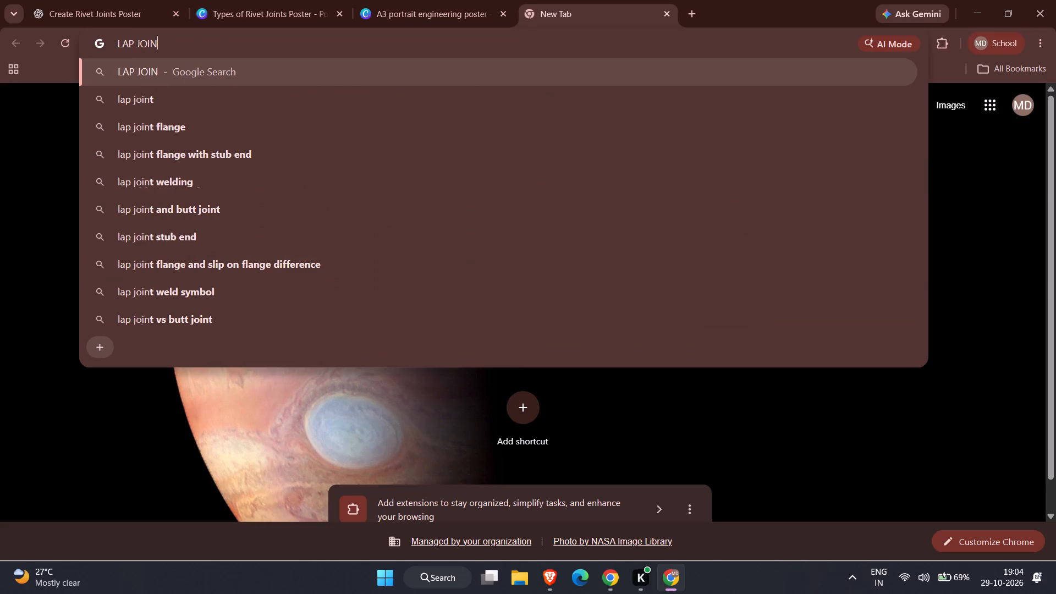
Search the web for riveted joints and show the image results.
{"action": "key", "text": "r"}
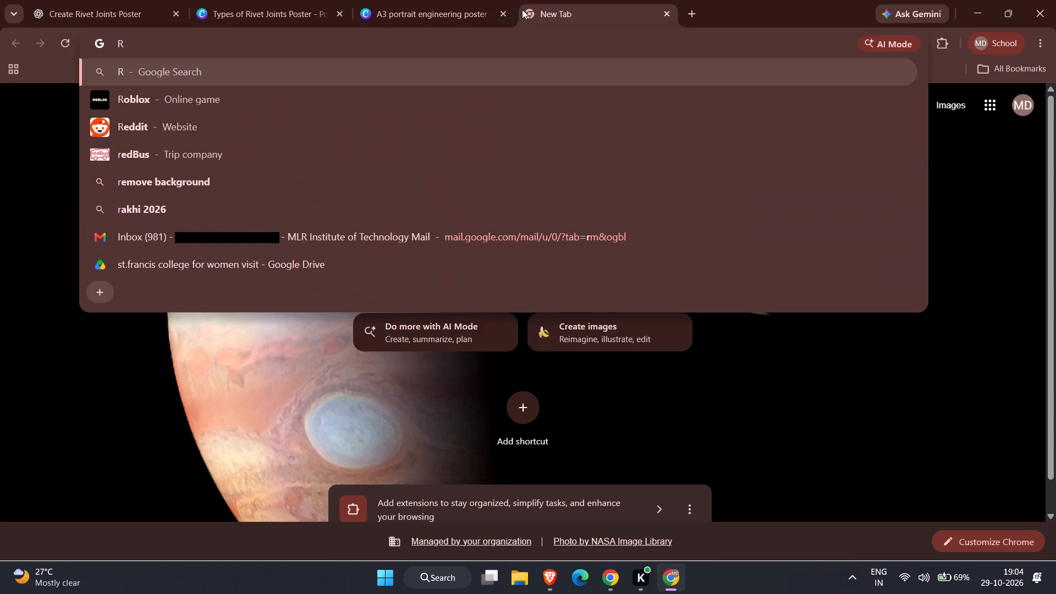
{"action": "type", "text": "IVET"}
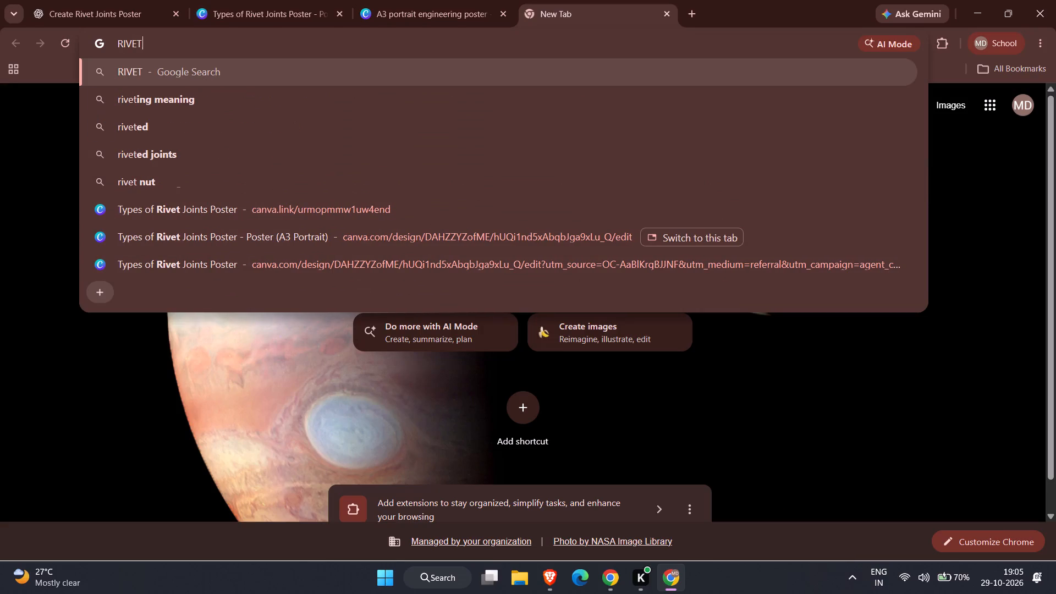
{"action": "key", "text": "Down"}
{"action": "key", "text": "Down"}
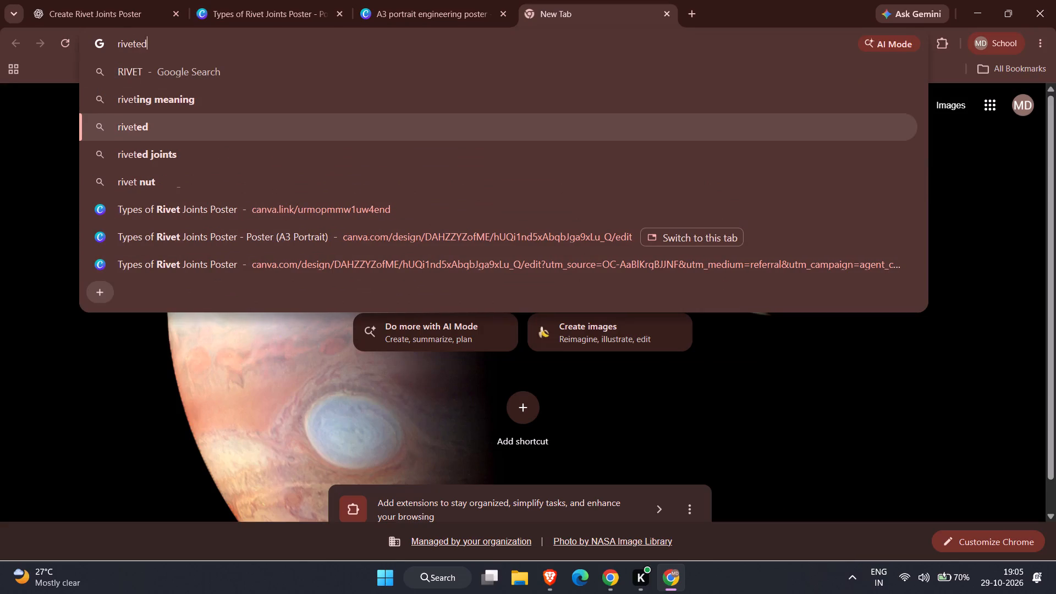
{"action": "key", "text": "Down"}
{"action": "key", "text": "Return"}
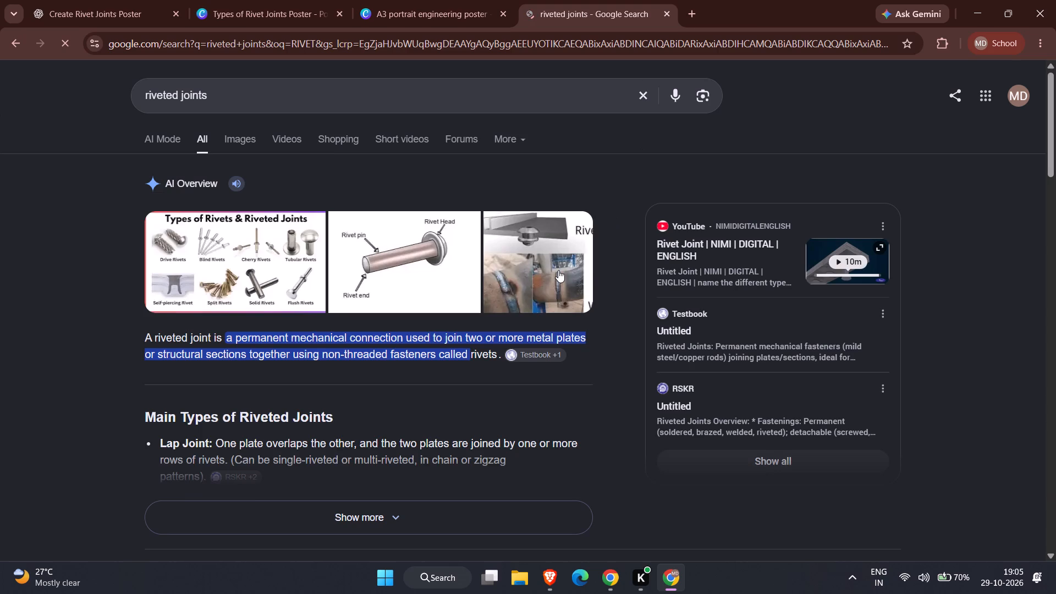
{"action": "left_click", "coordinate": [252, 141]}
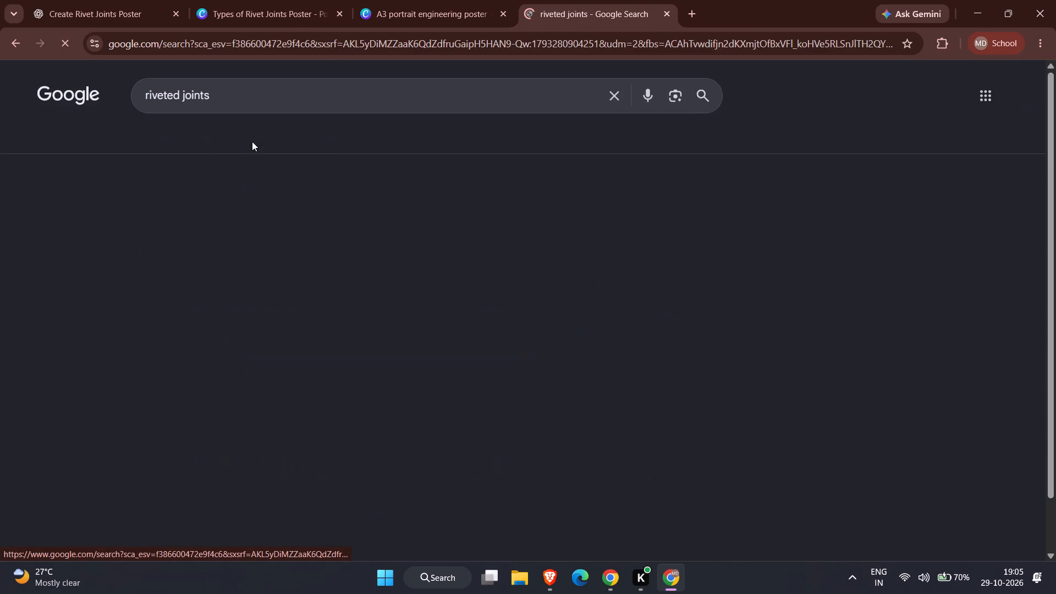
Browse the riveted joint images for clean section drawings and preview the Mechical lap and butt joint drawing.
{"action": "scroll", "coordinate": [605, 333], "scroll_direction": "down", "scroll_amount": 1}
{"action": "scroll", "coordinate": [462, 214], "scroll_direction": "down", "scroll_amount": 1}
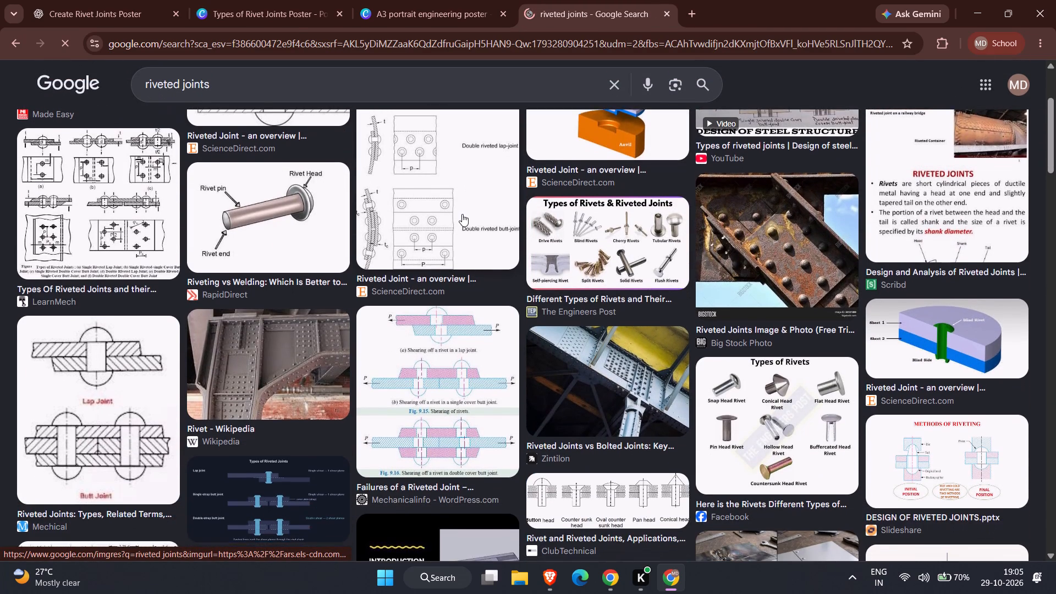
{"action": "scroll", "coordinate": [462, 214], "scroll_direction": "down", "scroll_amount": 2}
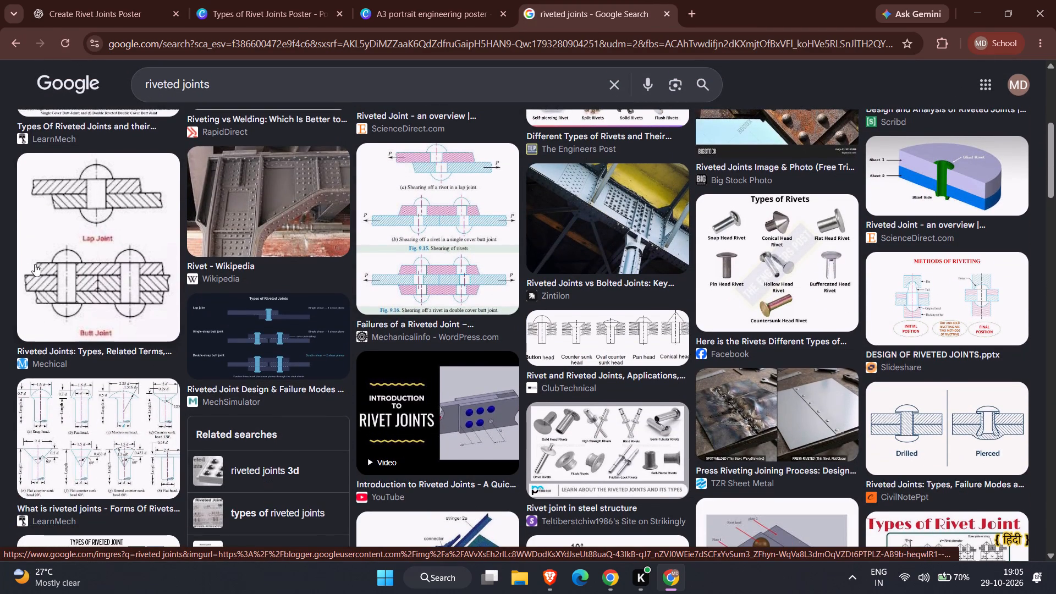
{"action": "left_click", "coordinate": [105, 252]}
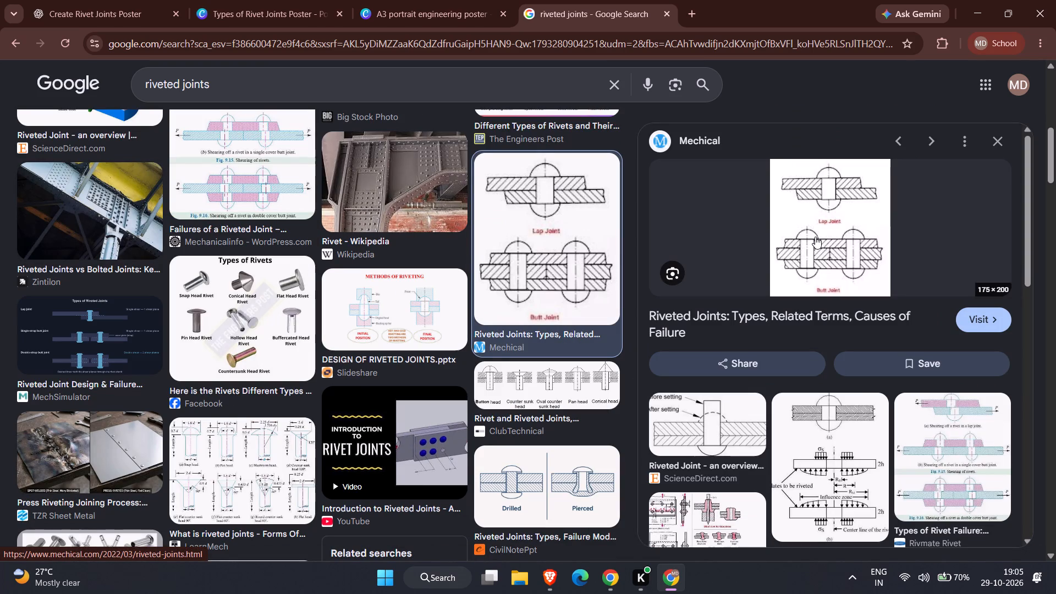
{"action": "scroll", "coordinate": [772, 458], "scroll_direction": "down", "scroll_amount": 2}
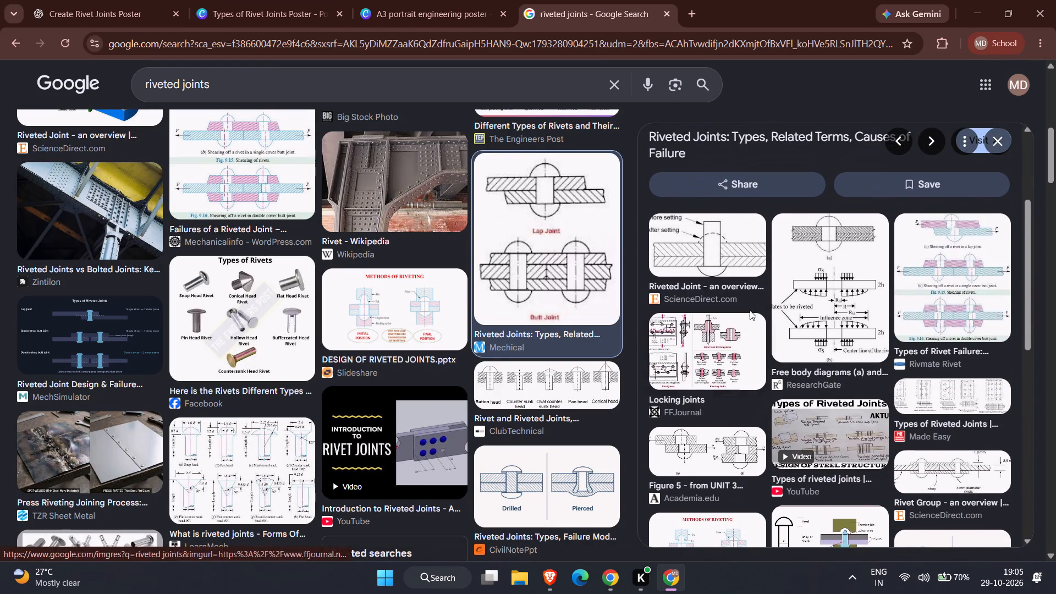
{"action": "left_click", "coordinate": [719, 258]}
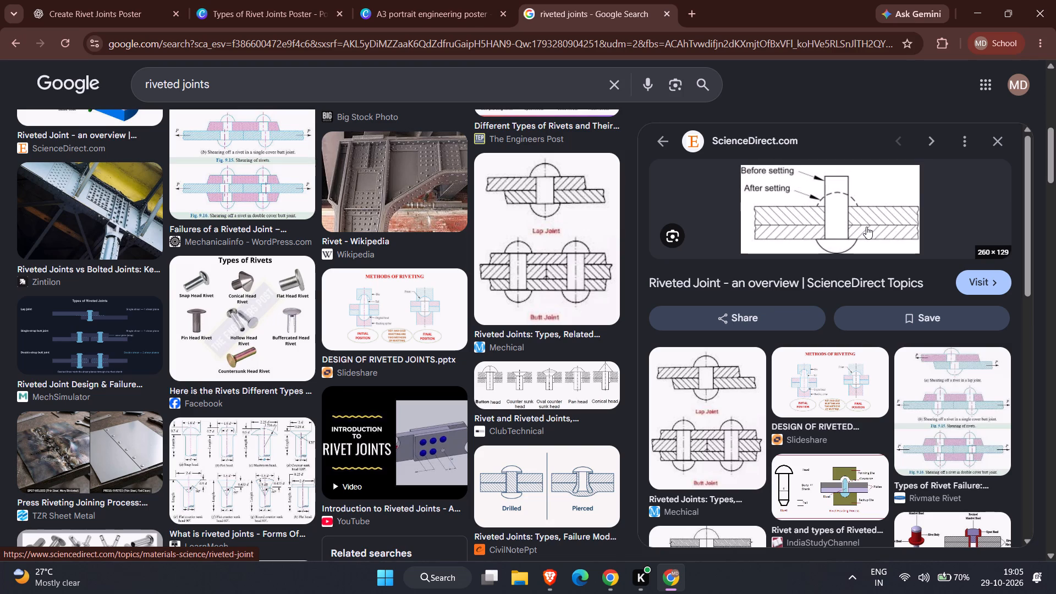
{"action": "left_click", "coordinate": [717, 423]}
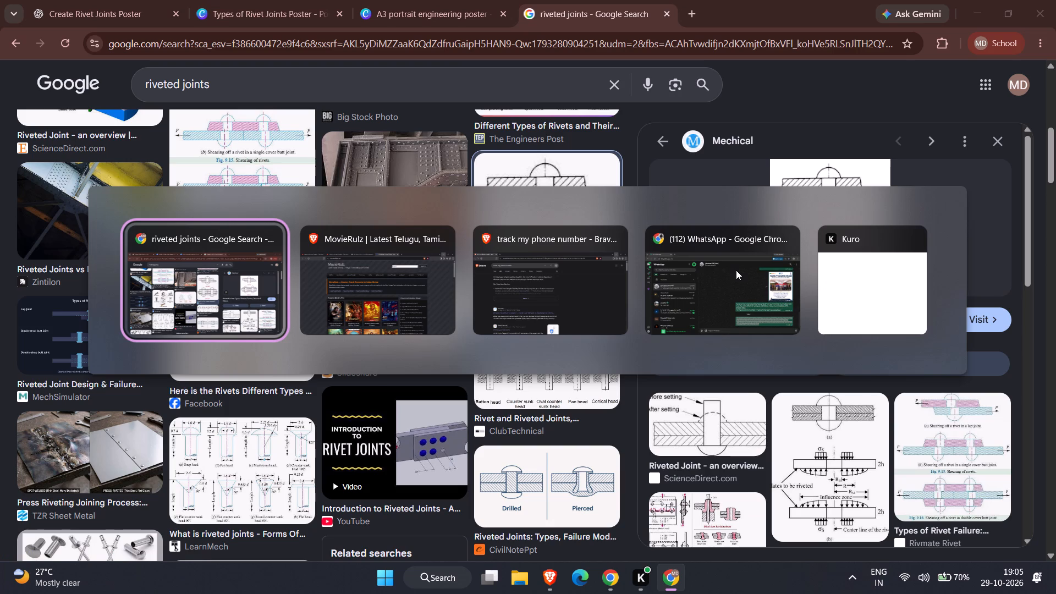
Check the section drawings in the Types of Rivet Joints poster, and return to the image results.
{"action": "left_click", "coordinate": [448, 0]}
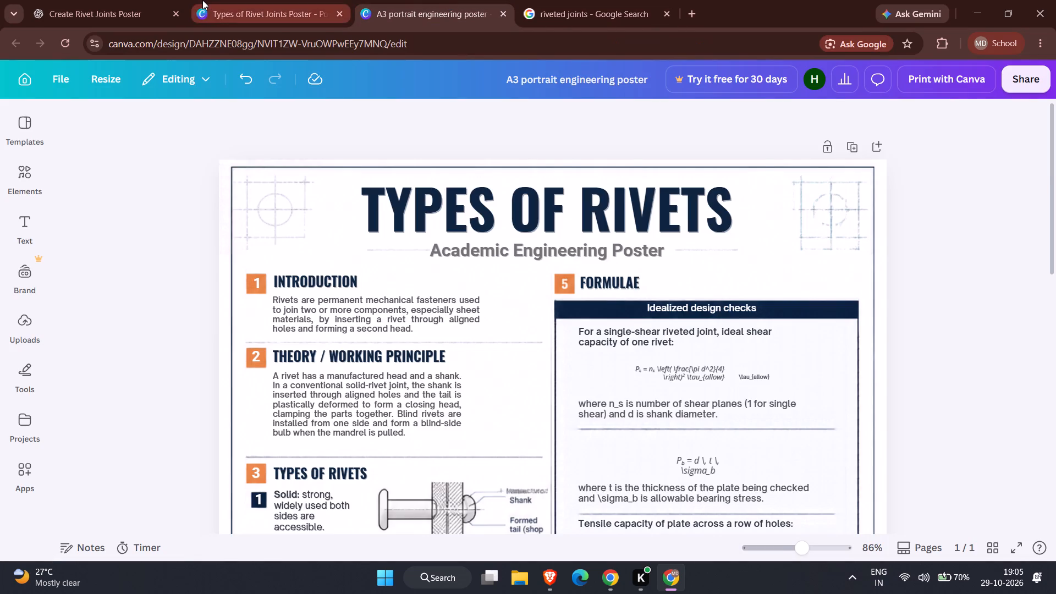
{"action": "left_click", "coordinate": [202, 0]}
{"action": "scroll", "coordinate": [452, 255], "scroll_direction": "up", "scroll_amount": 1}
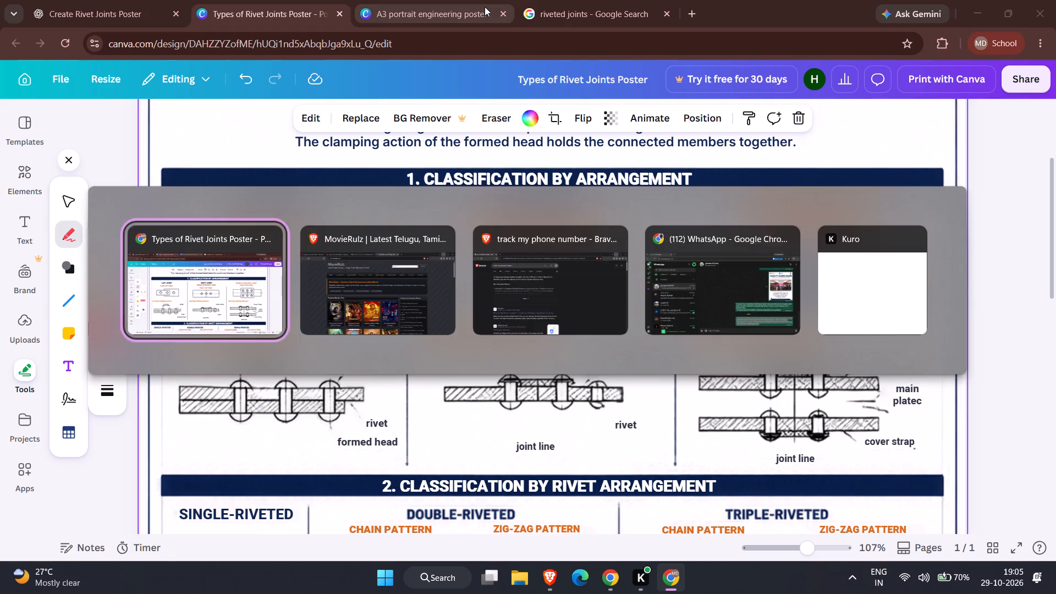
{"action": "left_click", "coordinate": [599, 0]}
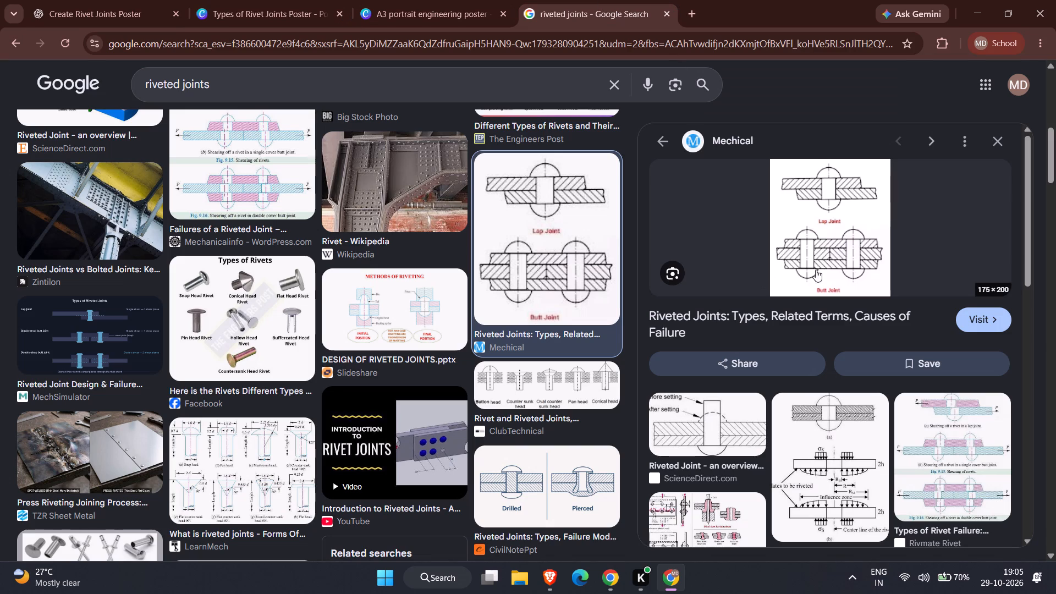
Copy the Mechical lap and butt joint image from the search preview.
{"action": "right_click", "coordinate": [839, 254]}
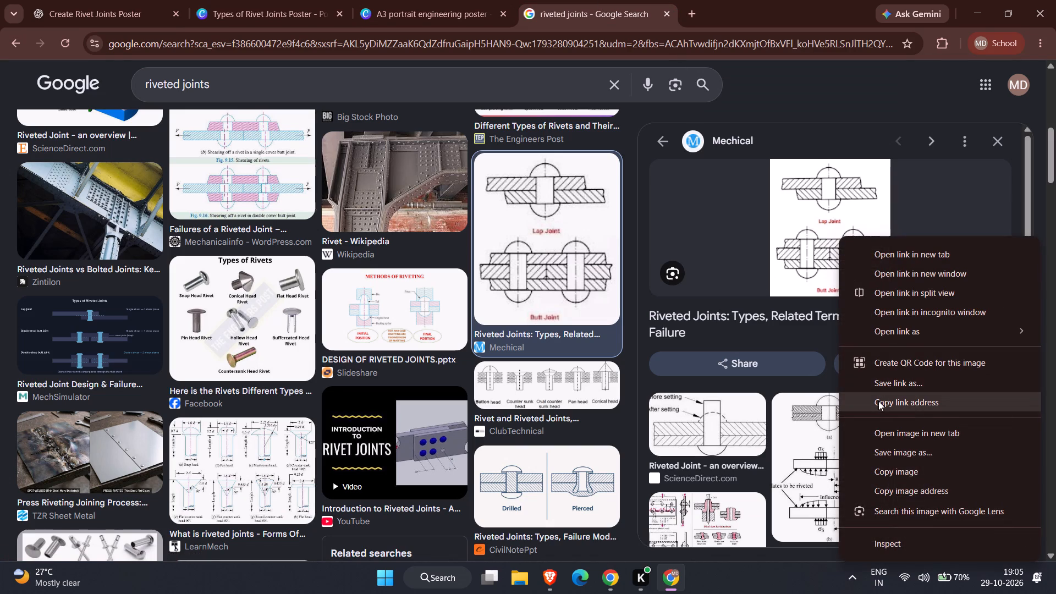
{"action": "left_click", "coordinate": [878, 401]}
{"action": "left_click", "coordinate": [861, 223]}
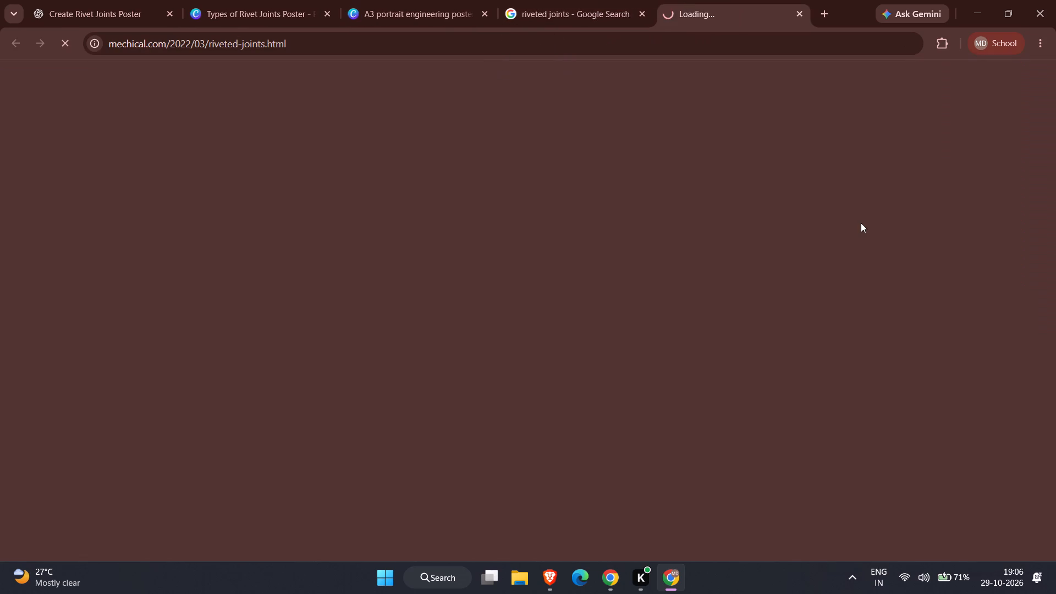
{"action": "left_click", "coordinate": [592, 0]}
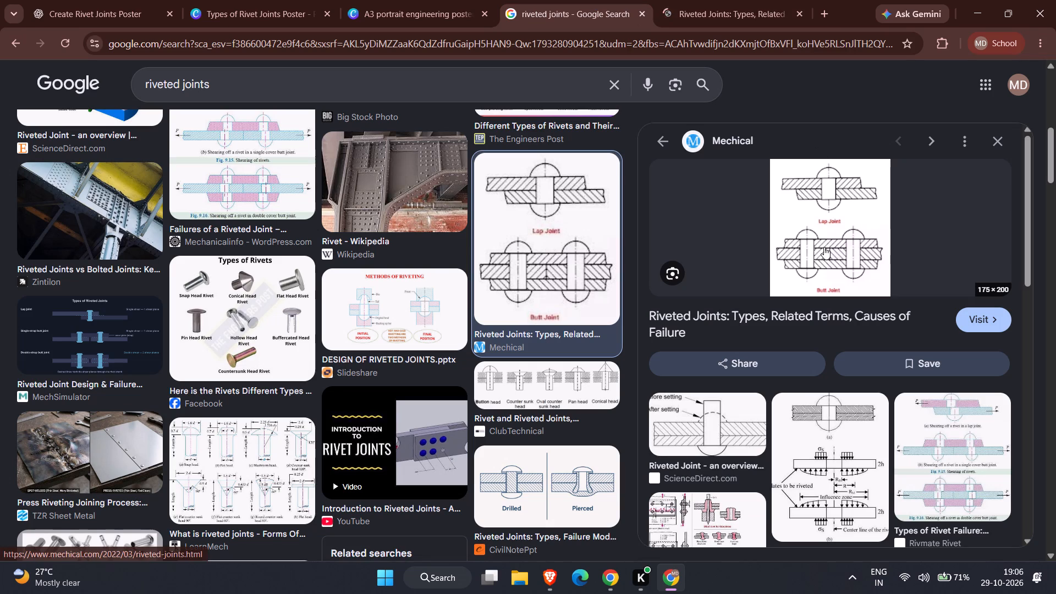
{"action": "right_click", "coordinate": [837, 226]}
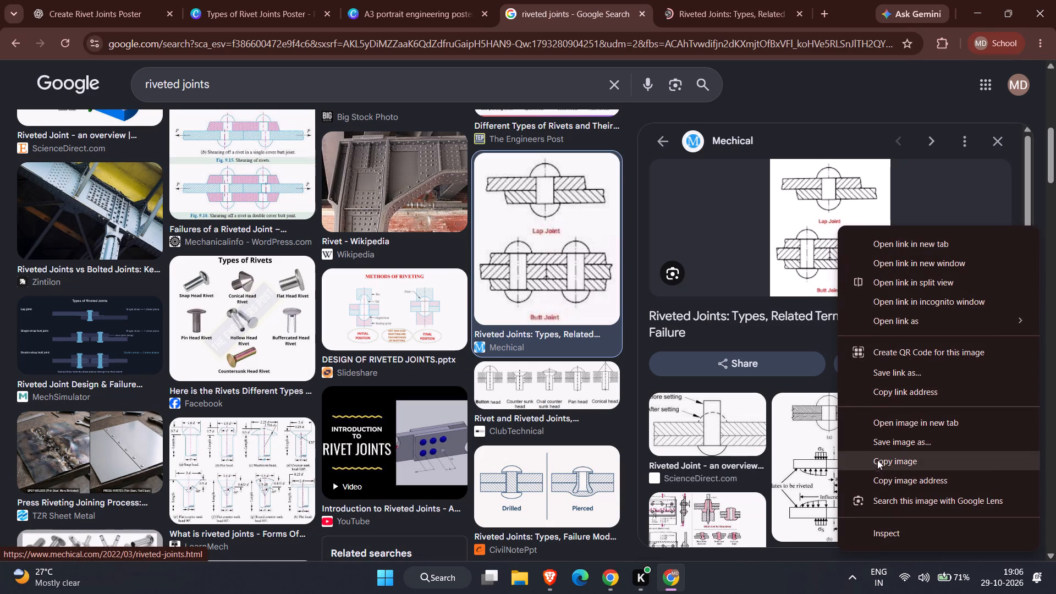
{"action": "left_click", "coordinate": [877, 467]}
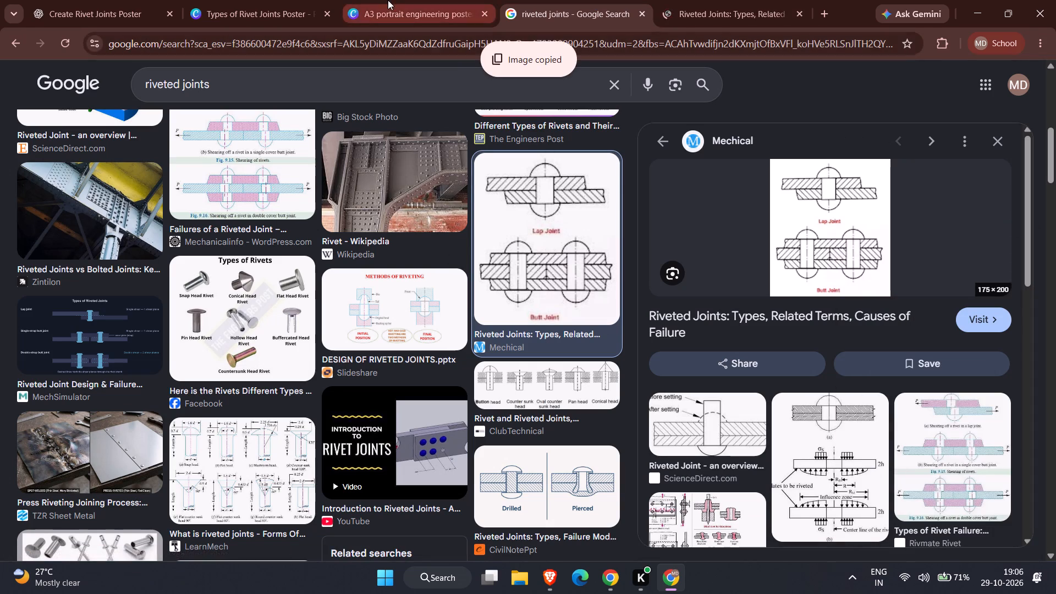
Paste the copied lap and butt joint image into the Types of Rivet Joints poster, over the butt joint column.
{"action": "left_click_drag", "start_coordinate": [388, 0], "coordinate": [537, 451]}
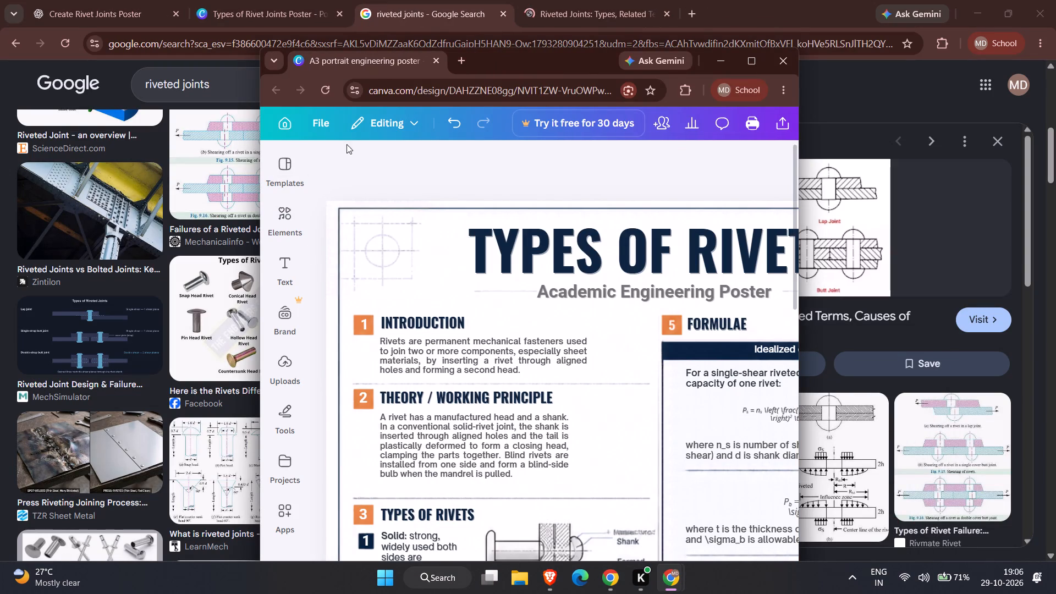
{"action": "left_click_drag", "start_coordinate": [383, 62], "coordinate": [449, 4]}
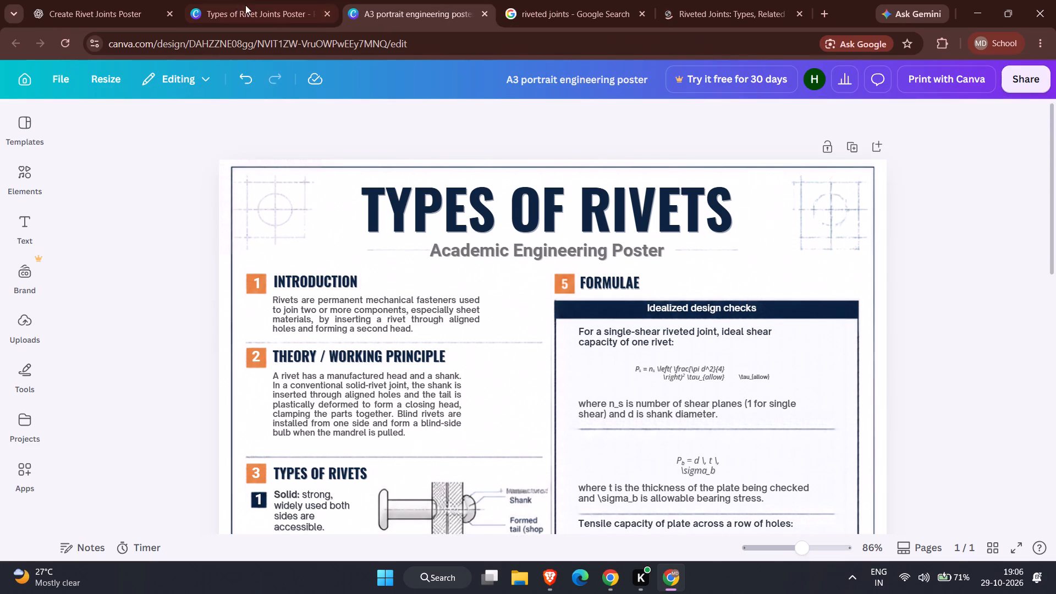
{"action": "left_click", "coordinate": [235, 0]}
{"action": "key", "text": "ctrl+v"}
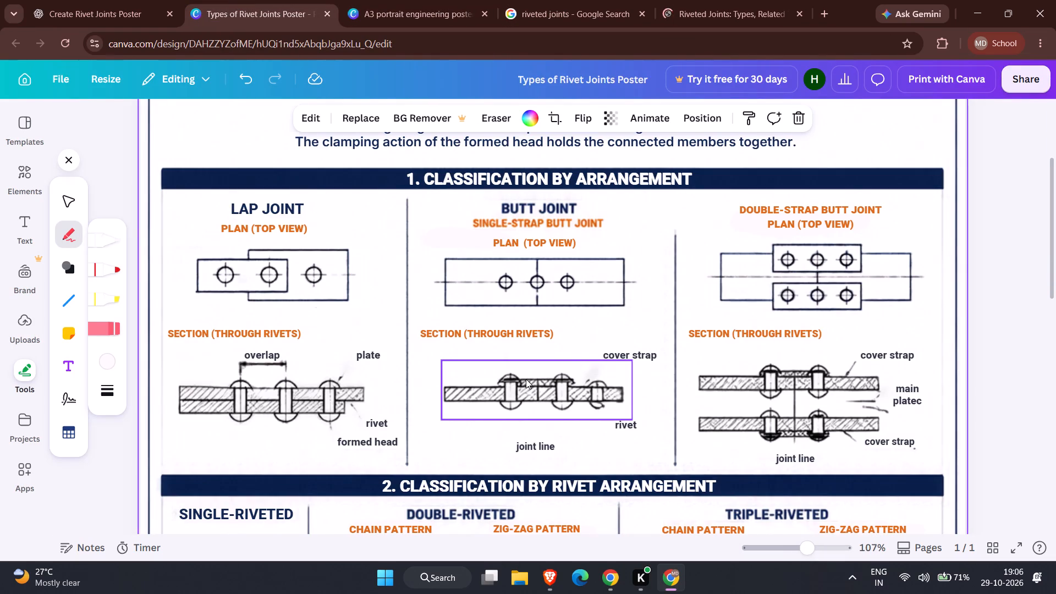
{"action": "left_click_drag", "start_coordinate": [700, 408], "coordinate": [716, 268]}
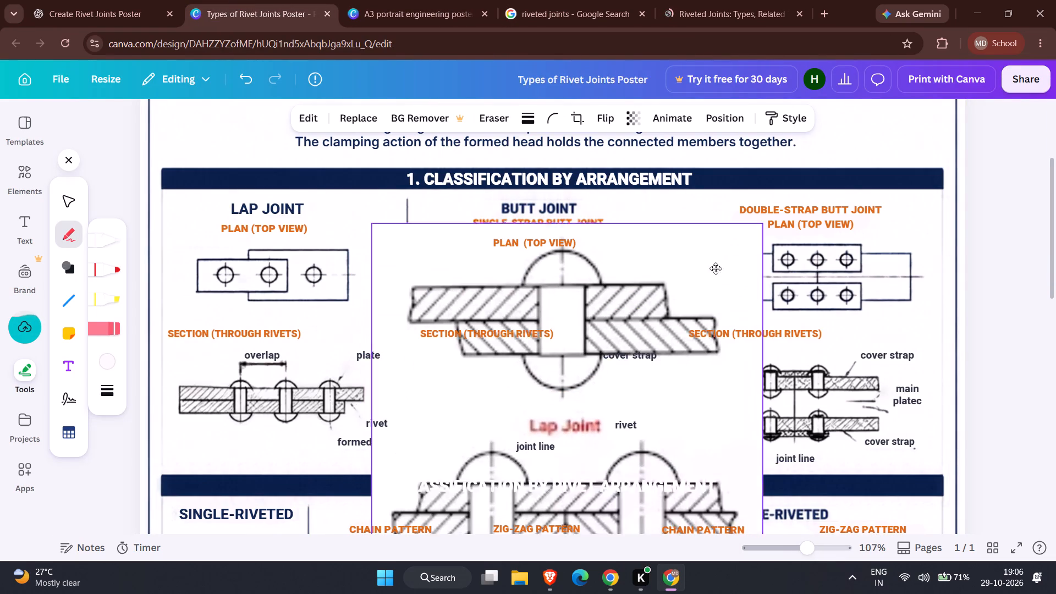
{"action": "left_click_drag", "start_coordinate": [716, 268], "coordinate": [711, 270]}
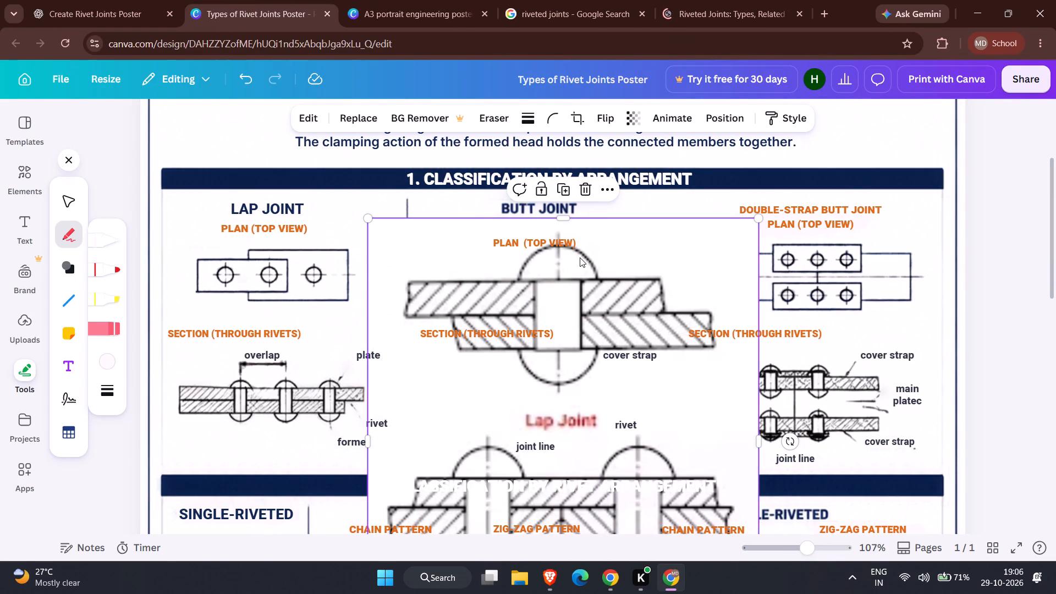
Crop the pasted image from its bottom edge so only the lap joint drawing remains, without its red caption.
{"action": "scroll", "coordinate": [648, 408], "scroll_direction": "down", "scroll_amount": 2}
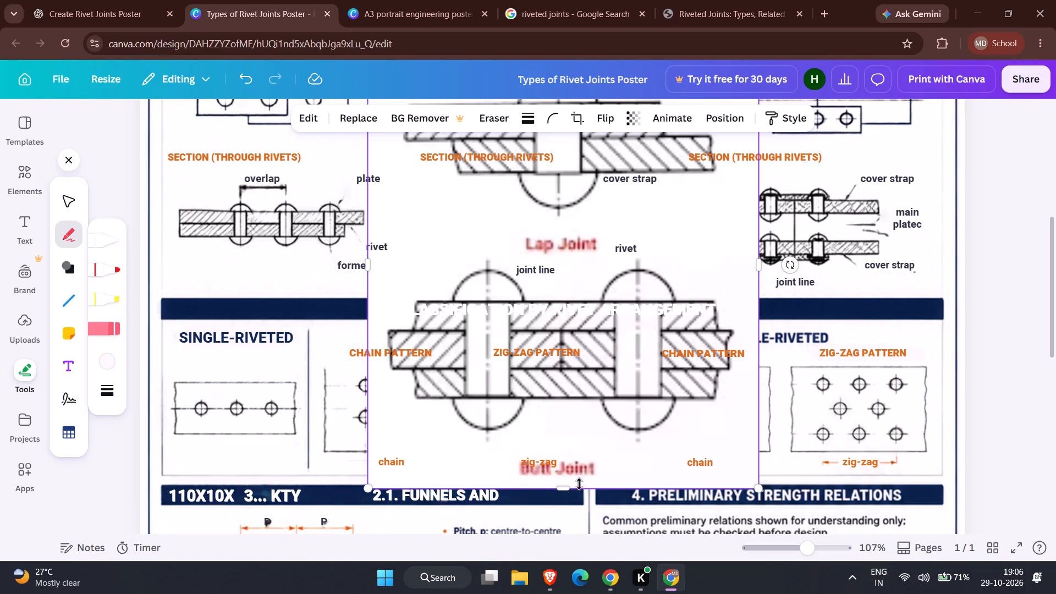
{"action": "left_click_drag", "start_coordinate": [564, 487], "coordinate": [579, 238]}
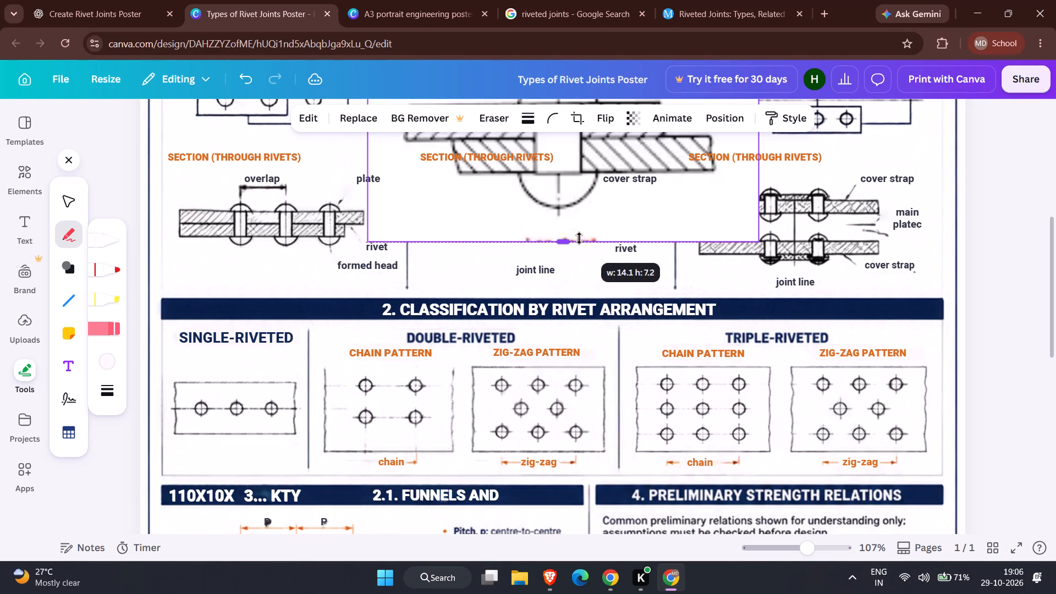
{"action": "left_click_drag", "start_coordinate": [579, 238], "coordinate": [577, 223]}
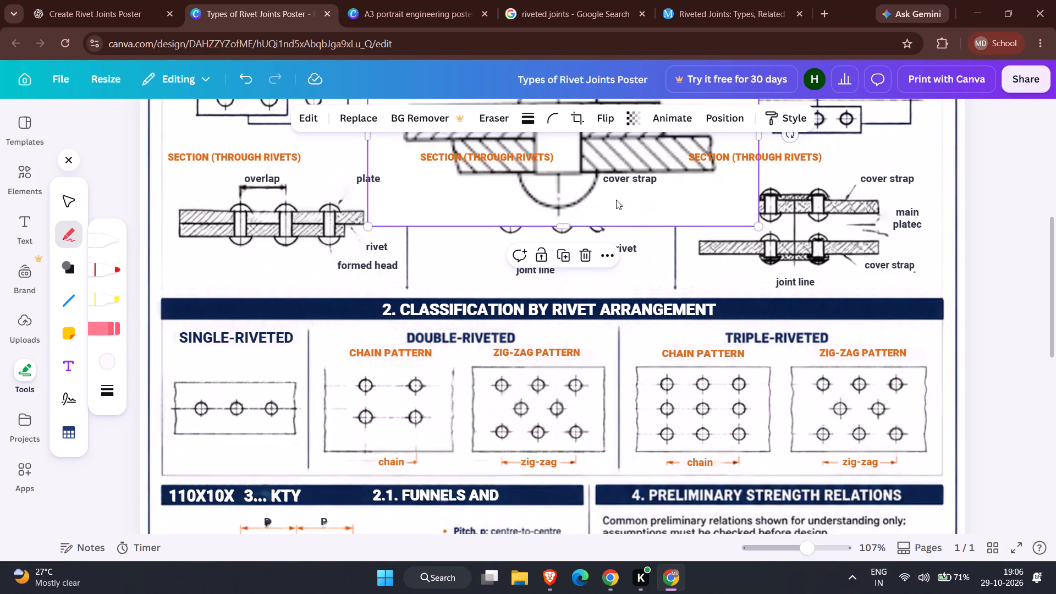
Shrink the cropped lap joint drawing and place it over the old section drawing beneath the overlap label.
{"action": "left_click_drag", "start_coordinate": [616, 200], "coordinate": [508, 383]}
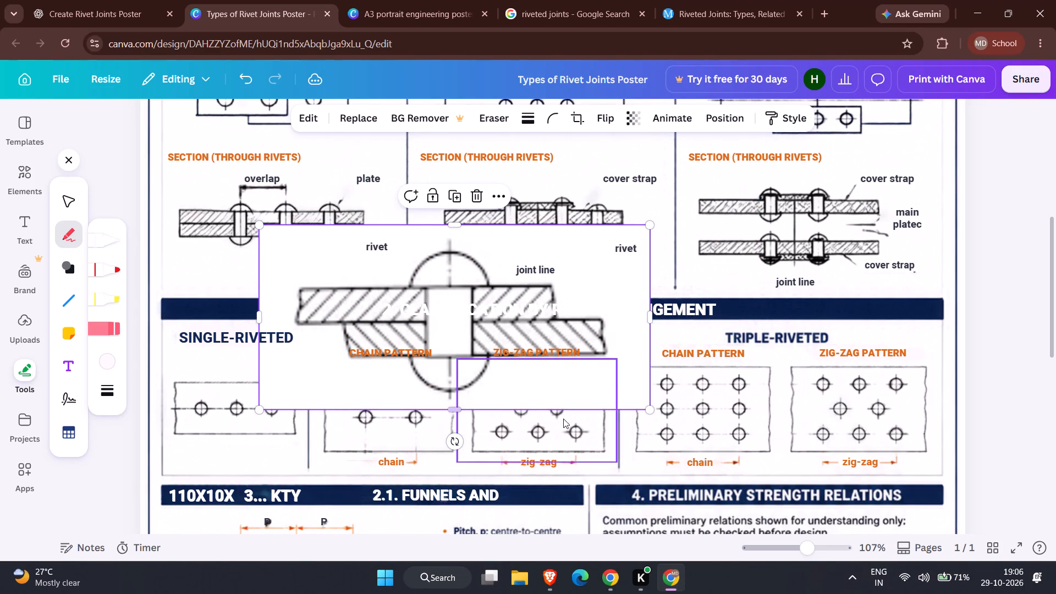
{"action": "left_click_drag", "start_coordinate": [652, 410], "coordinate": [413, 295]}
{"action": "left_click_drag", "start_coordinate": [348, 258], "coordinate": [299, 219]}
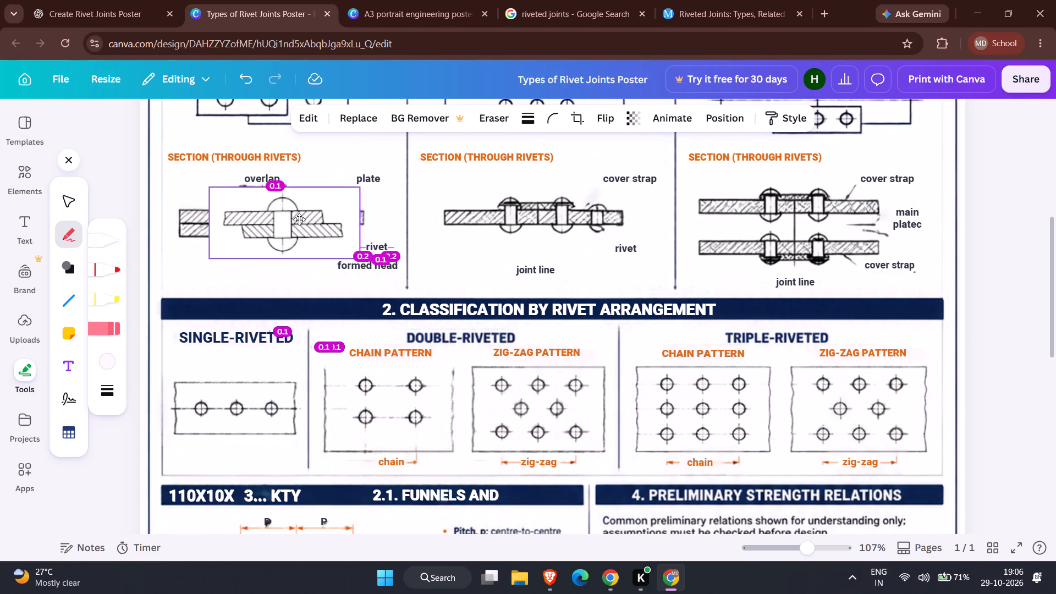
{"action": "left_click_drag", "start_coordinate": [299, 219], "coordinate": [283, 219]}
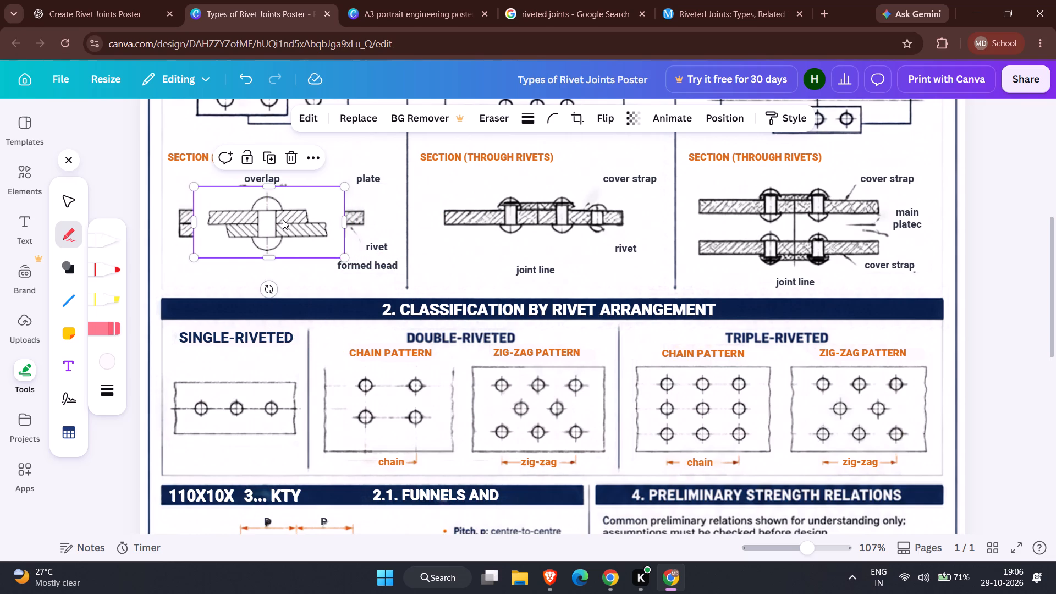
Delete the old lap joint section drawing behind the new one.
{"action": "left_click", "coordinate": [369, 213]}
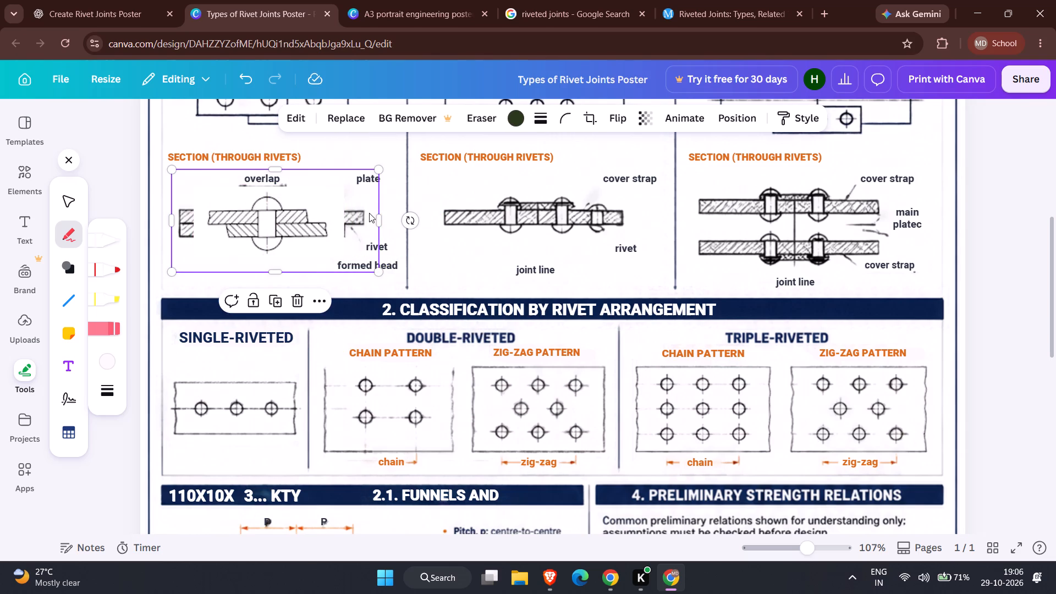
{"action": "key", "text": "Delete"}
Enlarge the new lap joint section drawing slightly, keeping its upper-left corner in place.
{"action": "left_click", "coordinate": [309, 202]}
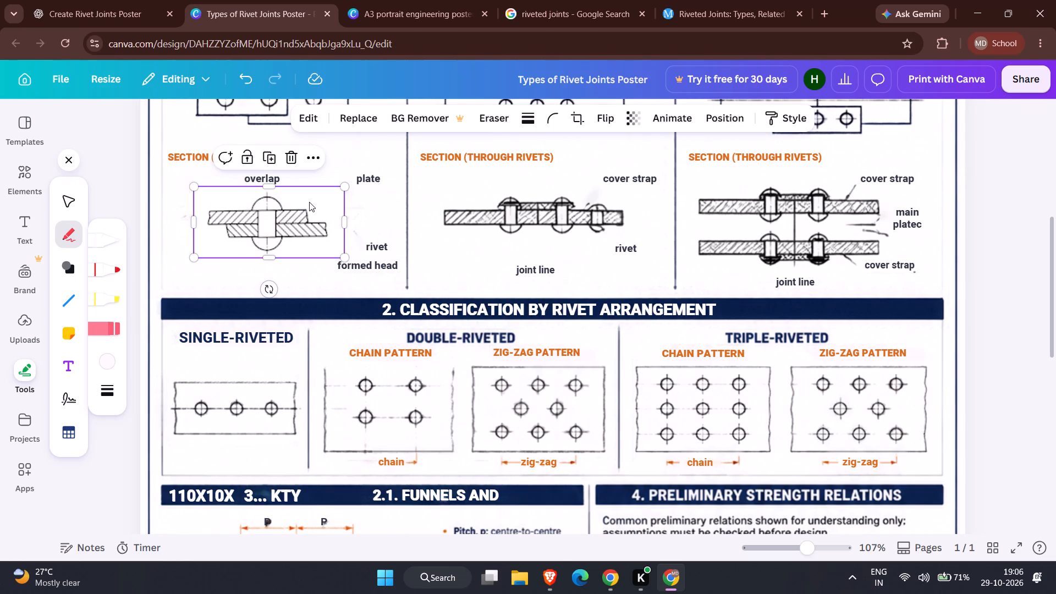
{"action": "left_click_drag", "start_coordinate": [345, 260], "coordinate": [357, 261]}
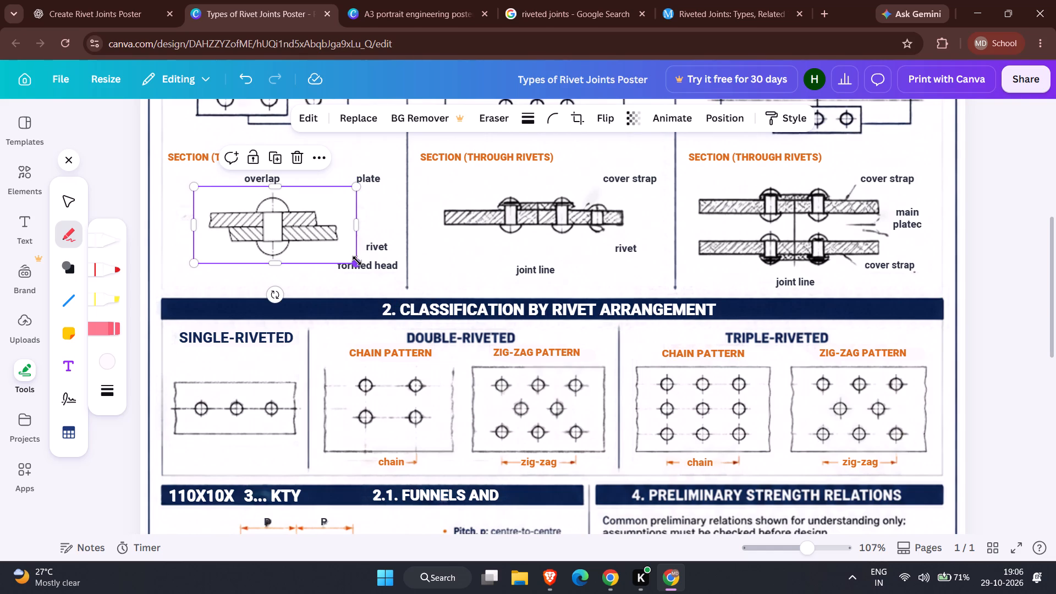
Delete the plate label beside the lap joint section drawing.
{"action": "left_click", "coordinate": [370, 181]}
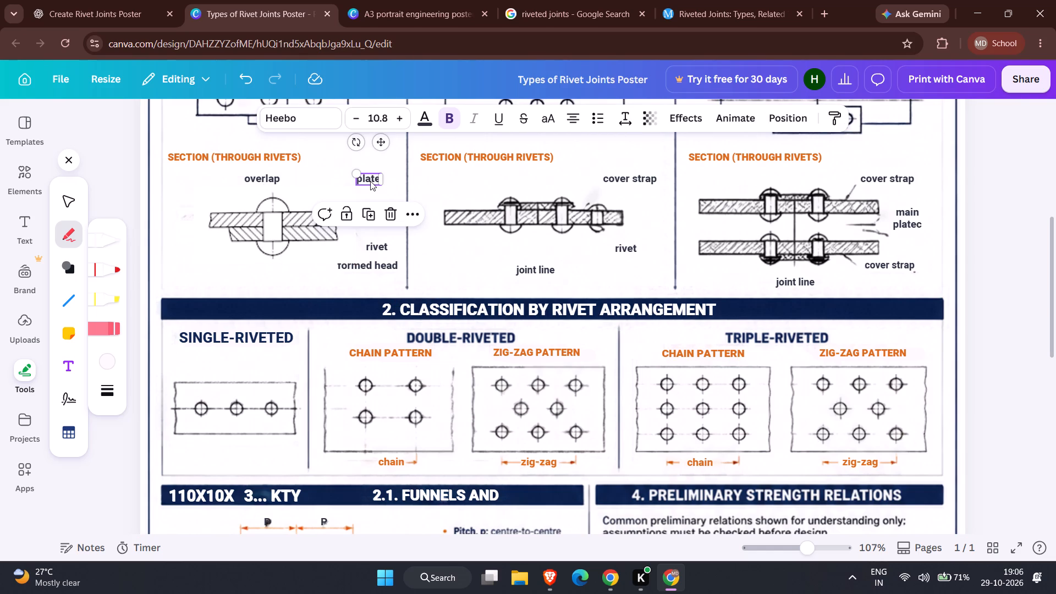
{"action": "key", "text": "Delete"}
Delete the rivet and formed head labels beside the lap joint section drawing.
{"action": "left_click", "coordinate": [374, 246]}
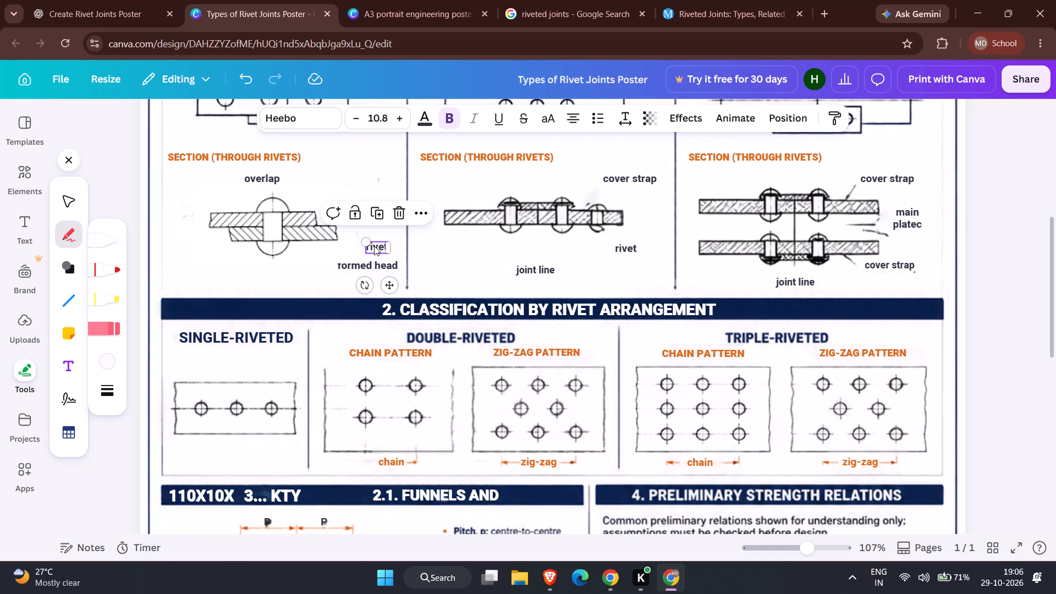
{"action": "key", "text": "Delete"}
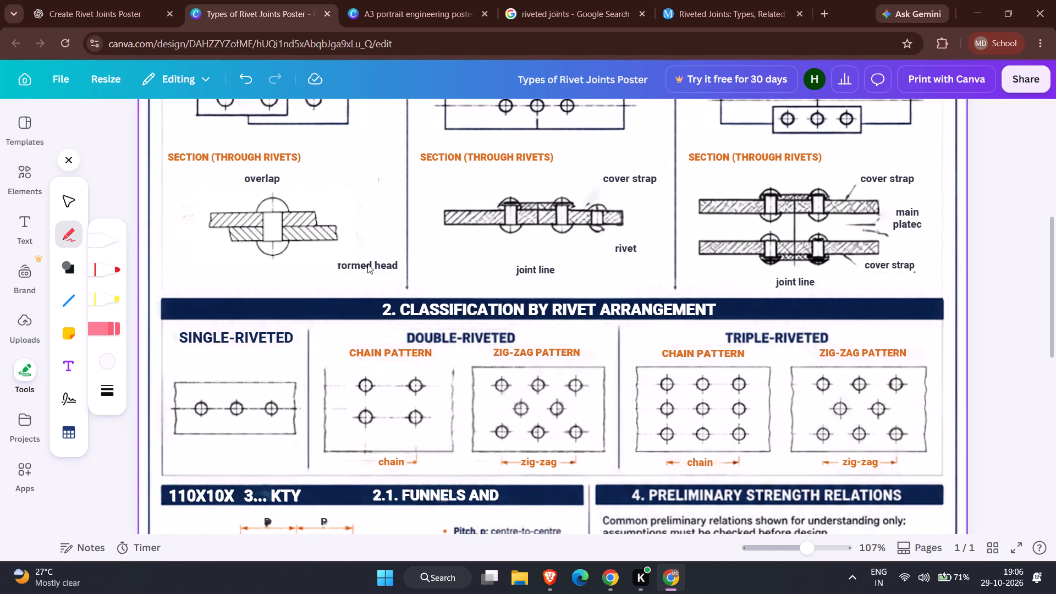
{"action": "left_click", "coordinate": [367, 264]}
{"action": "key", "text": "Delete"}
Enlarge the lap joint section drawing slightly and reposition it centred beneath the overlap label.
{"action": "left_click_drag", "start_coordinate": [279, 233], "coordinate": [286, 233]}
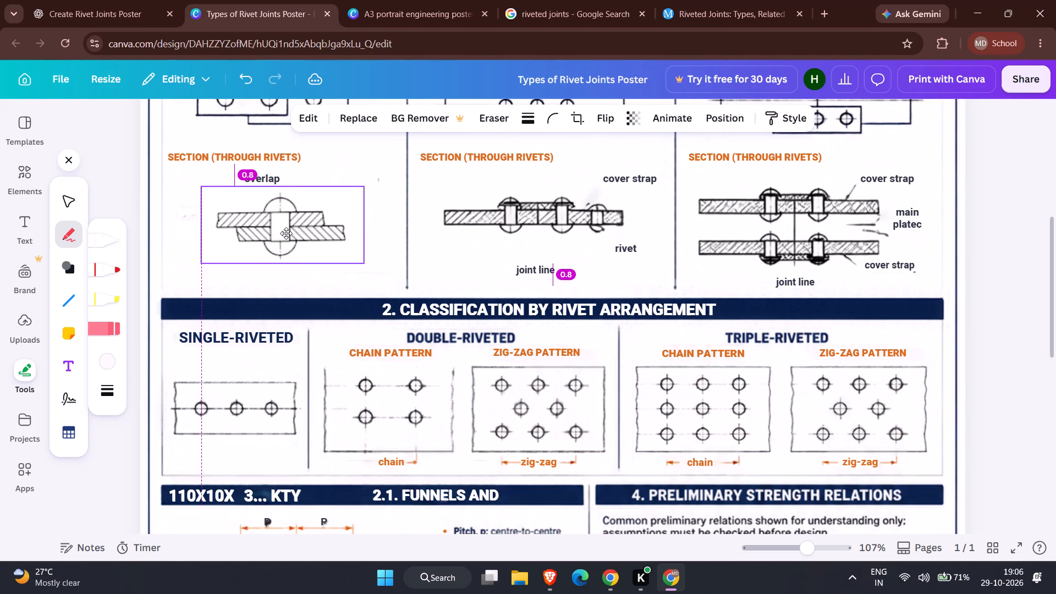
{"action": "left_click_drag", "start_coordinate": [286, 233], "coordinate": [286, 234]}
{"action": "left_click_drag", "start_coordinate": [365, 263], "coordinate": [369, 267]}
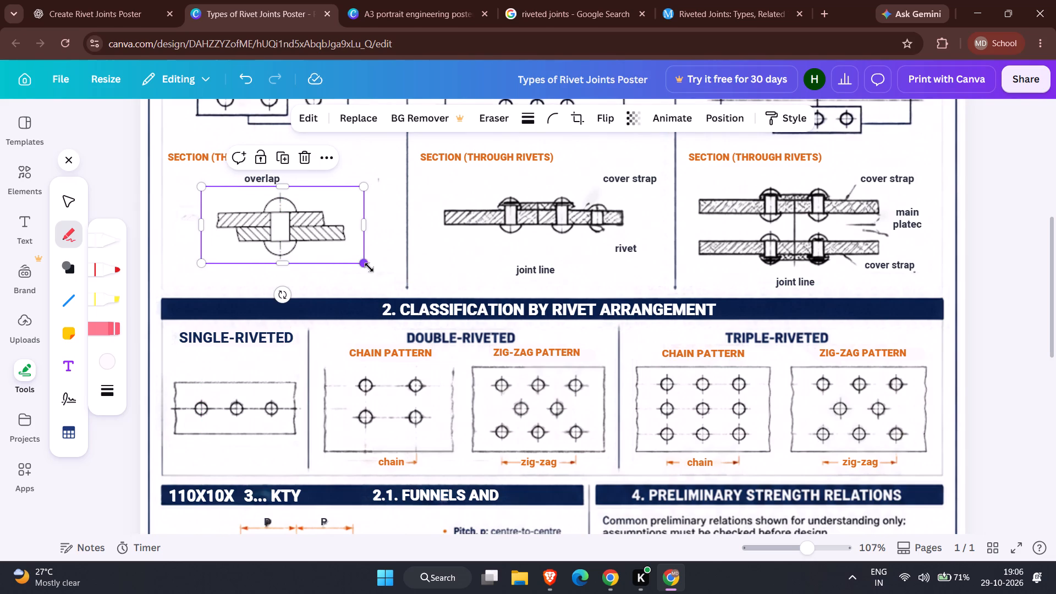
{"action": "left_click_drag", "start_coordinate": [369, 267], "coordinate": [380, 276]}
{"action": "left_click_drag", "start_coordinate": [299, 264], "coordinate": [288, 263]}
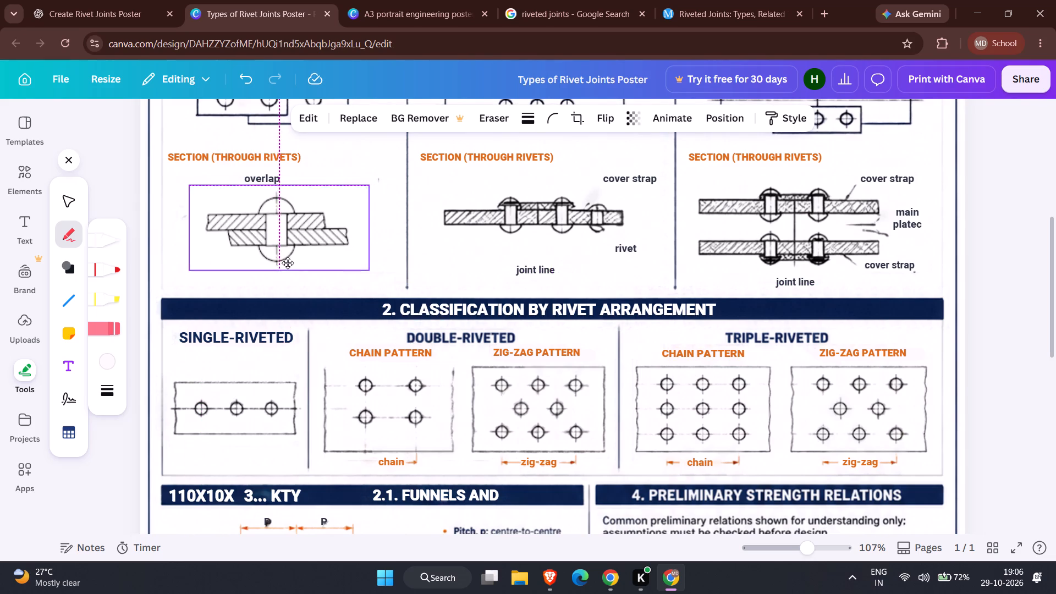
{"action": "left_click_drag", "start_coordinate": [288, 263], "coordinate": [288, 263]}
Centre the SECTION (THROUGH RIVETS) headings above the lap joint and single-strap butt joint section drawings.
{"action": "scroll", "coordinate": [370, 250], "scroll_direction": "up", "scroll_amount": 2}
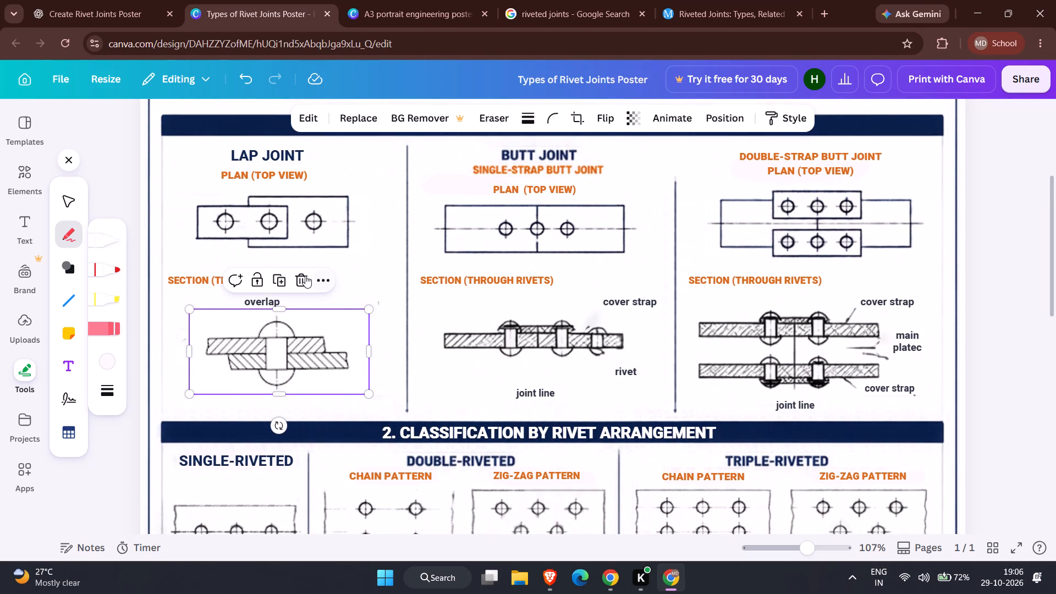
{"action": "left_click_drag", "start_coordinate": [196, 276], "coordinate": [239, 278]}
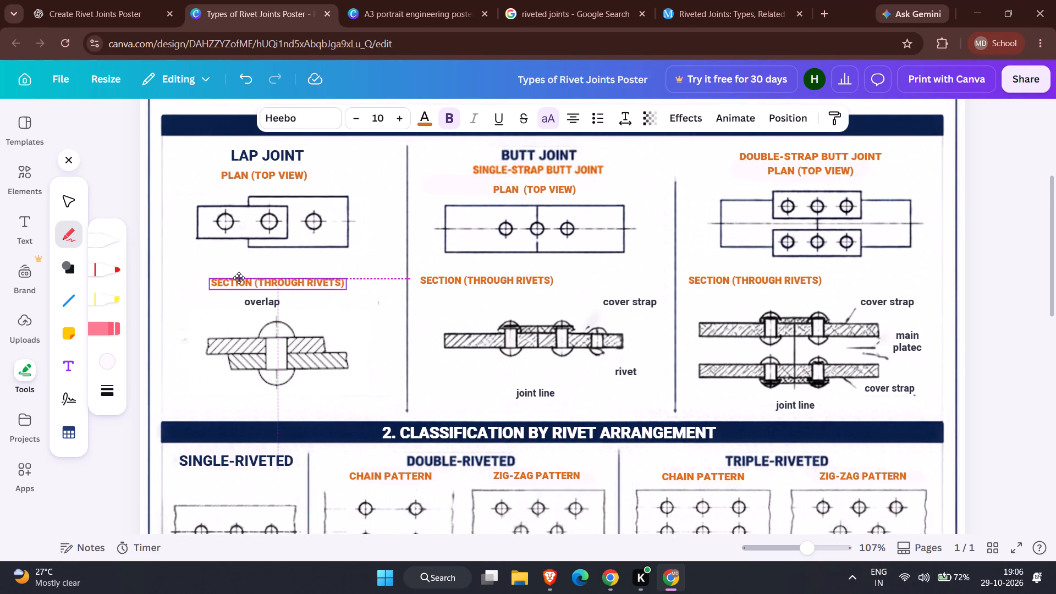
{"action": "left_click_drag", "start_coordinate": [239, 278], "coordinate": [240, 278]}
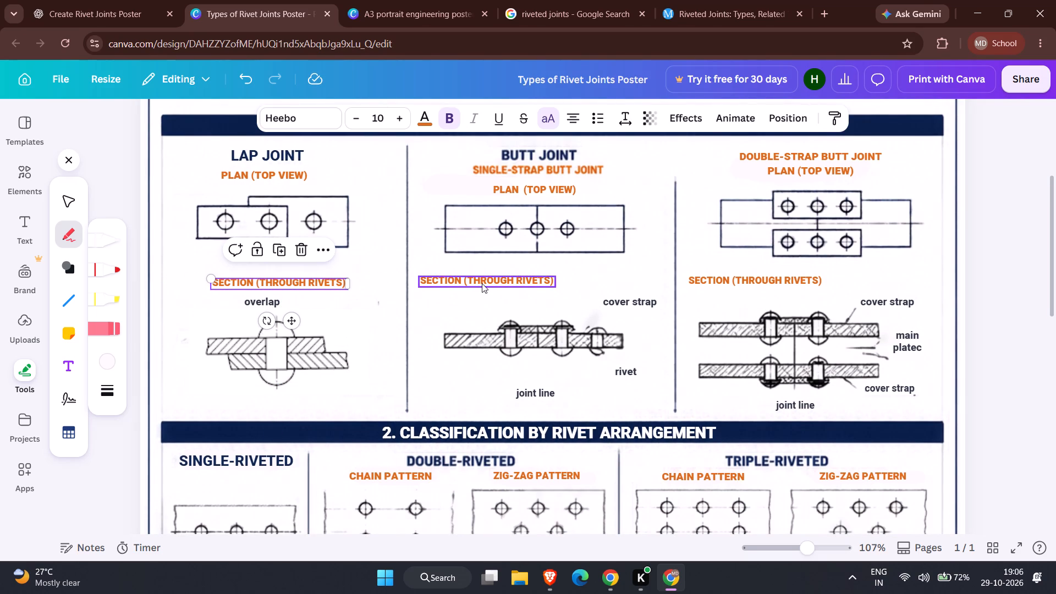
{"action": "left_click_drag", "start_coordinate": [481, 283], "coordinate": [541, 279]}
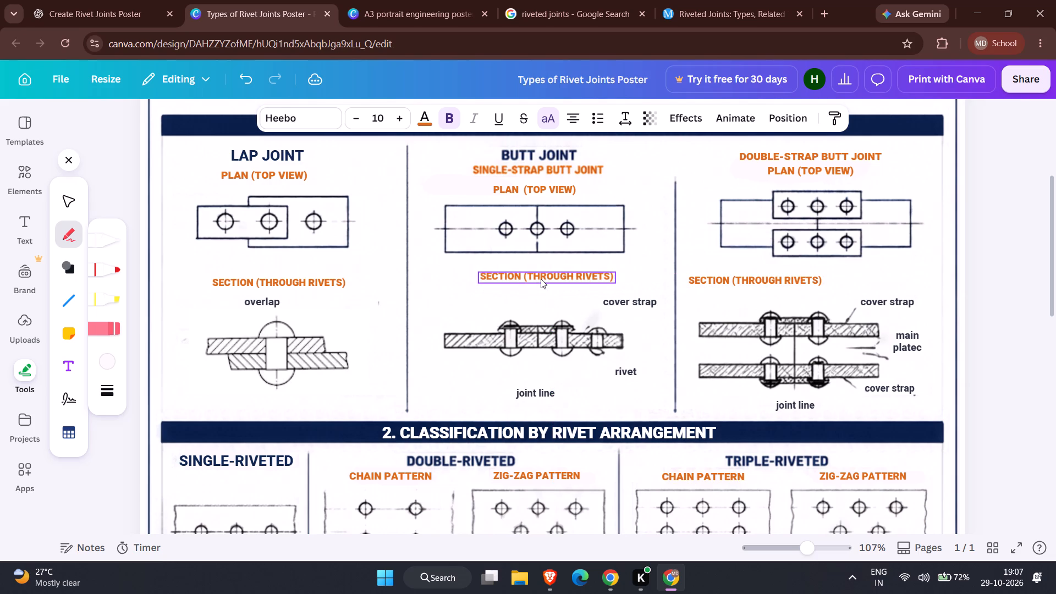
Paste the copied web image of riveted joints and crop it to the butt joint drawing without its caption.
{"action": "key", "text": "ctrl+v"}
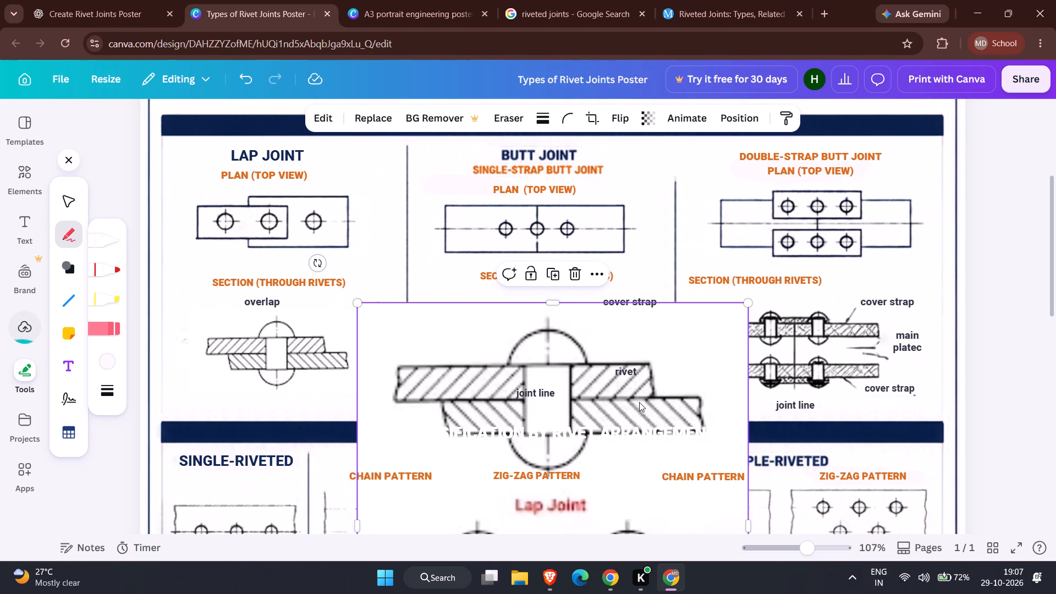
{"action": "scroll", "coordinate": [639, 402], "scroll_direction": "down", "scroll_amount": 3}
{"action": "scroll", "coordinate": [639, 402], "scroll_direction": "up", "scroll_amount": 2}
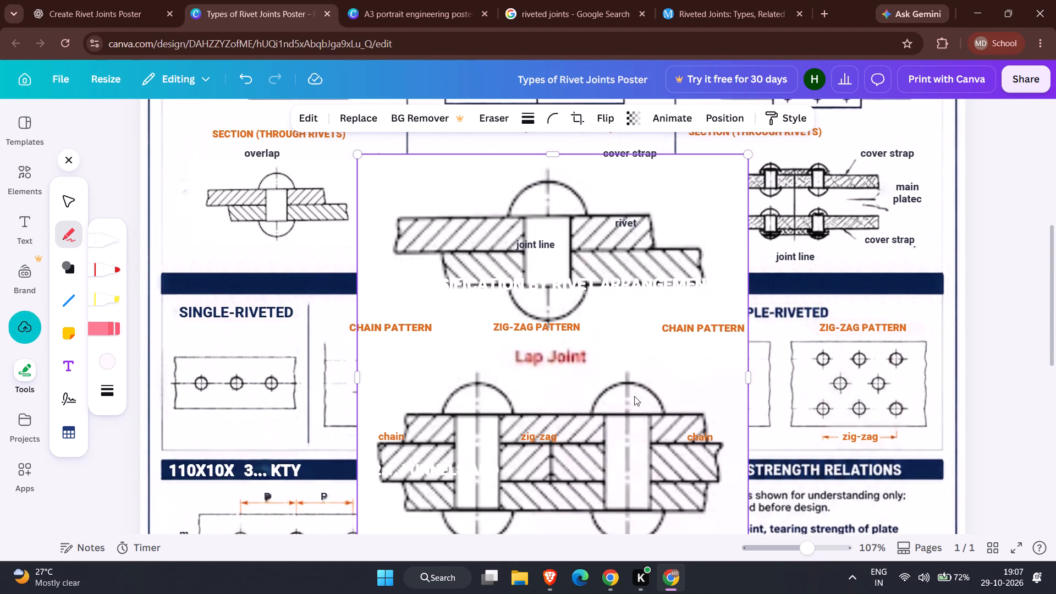
{"action": "left_click_drag", "start_coordinate": [550, 151], "coordinate": [564, 270]}
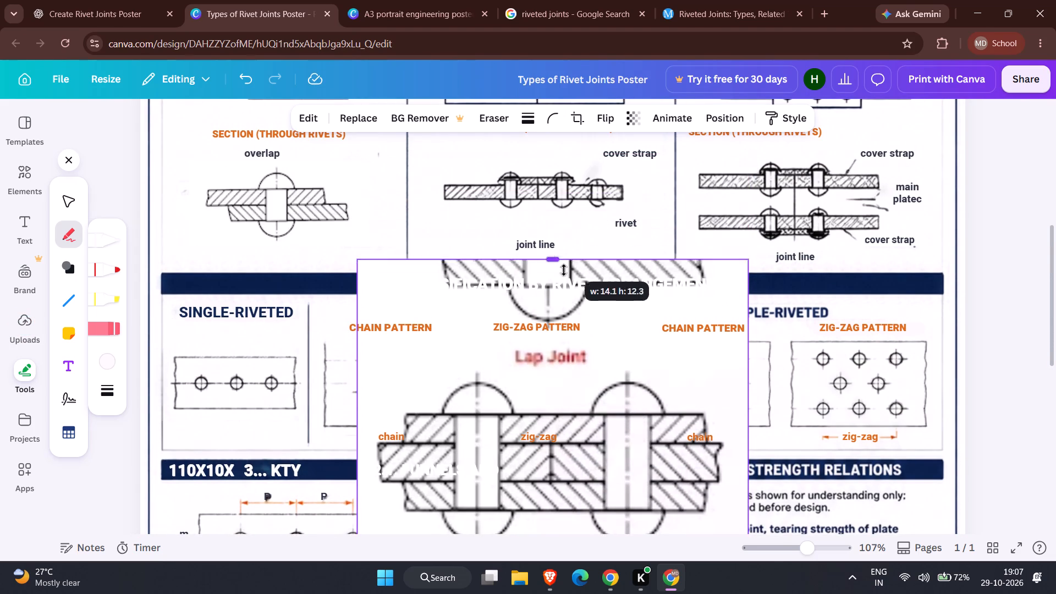
{"action": "left_click_drag", "start_coordinate": [564, 270], "coordinate": [571, 360]}
{"action": "scroll", "coordinate": [578, 379], "scroll_direction": "down", "scroll_amount": 2}
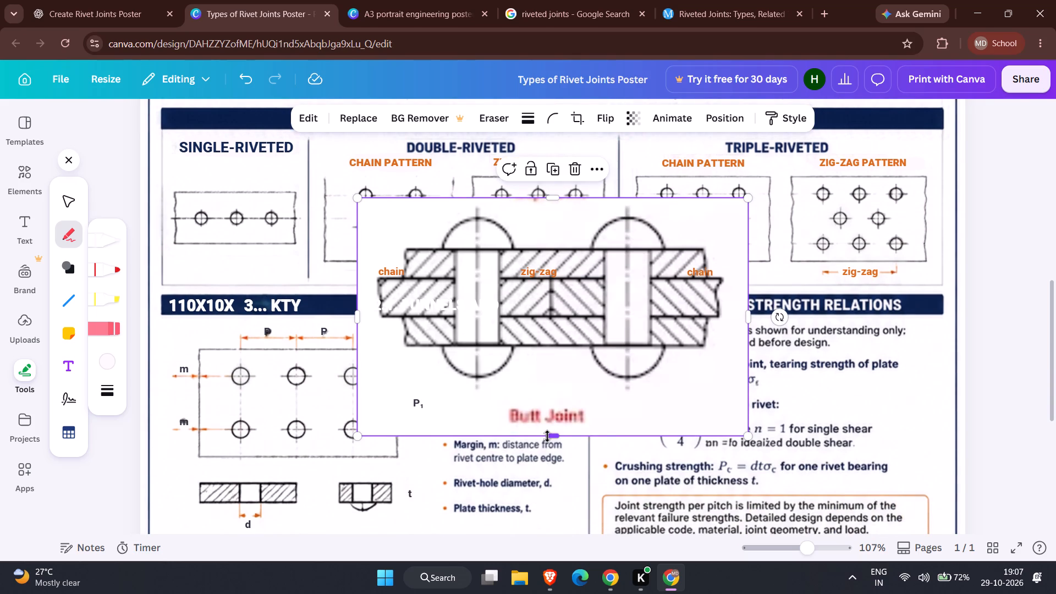
{"action": "left_click_drag", "start_coordinate": [547, 434], "coordinate": [548, 398]}
Shrink the cropped butt joint drawing to about half size and move it near the double-strap section drawing.
{"action": "scroll", "coordinate": [548, 398], "scroll_direction": "up", "scroll_amount": 1}
{"action": "left_click_drag", "start_coordinate": [579, 384], "coordinate": [653, 369]}
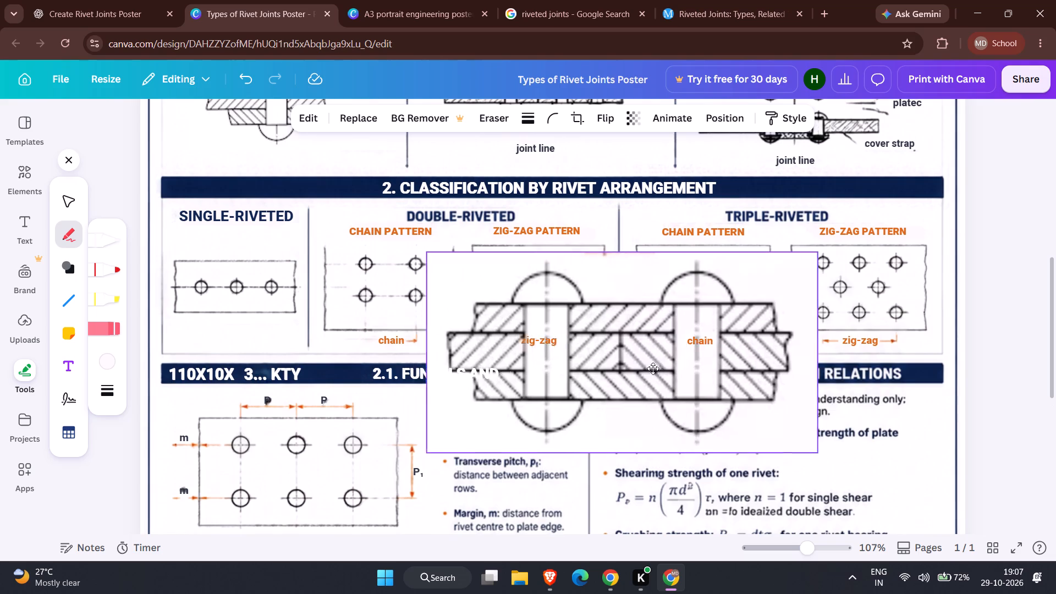
{"action": "left_click_drag", "start_coordinate": [653, 369], "coordinate": [812, 293]}
{"action": "scroll", "coordinate": [812, 293], "scroll_direction": "up", "scroll_amount": 2}
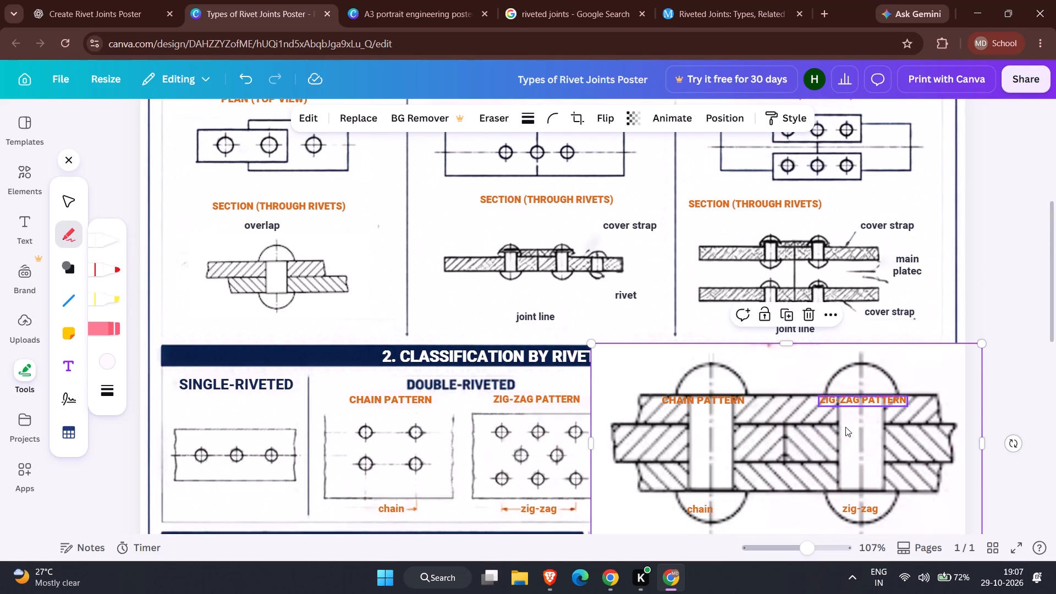
{"action": "scroll", "coordinate": [849, 428], "scroll_direction": "down", "scroll_amount": 1}
{"action": "left_click_drag", "start_coordinate": [985, 405], "coordinate": [979, 403]}
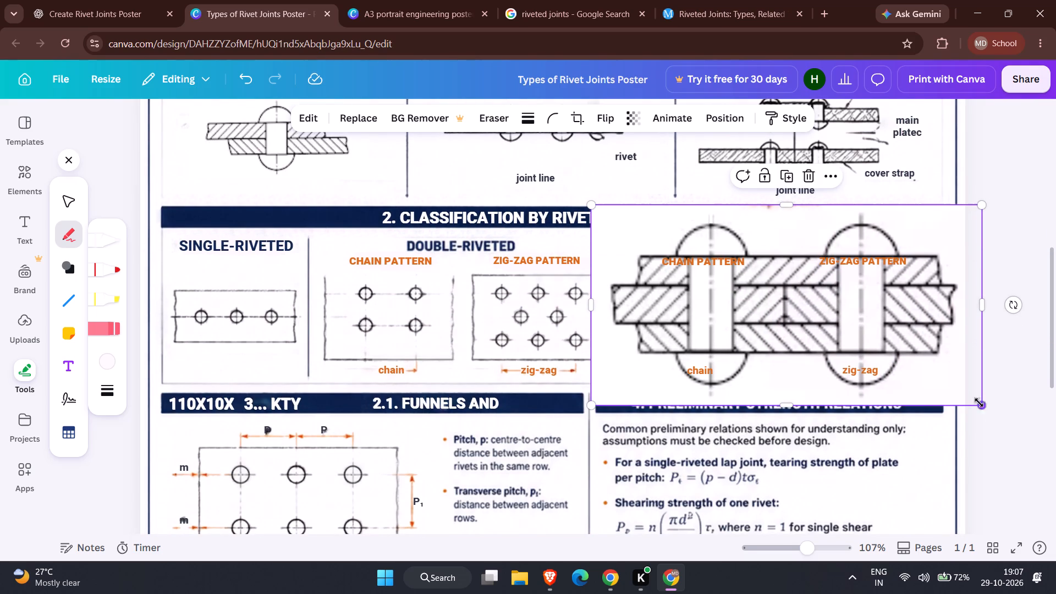
{"action": "left_click_drag", "start_coordinate": [979, 403], "coordinate": [798, 313]}
{"action": "left_click_drag", "start_coordinate": [771, 237], "coordinate": [851, 199]}
Delete both cover strap labels and the main plate label beside the double-strap section drawing.
{"action": "scroll", "coordinate": [851, 199], "scroll_direction": "up", "scroll_amount": 1}
{"action": "left_click", "coordinate": [884, 179]}
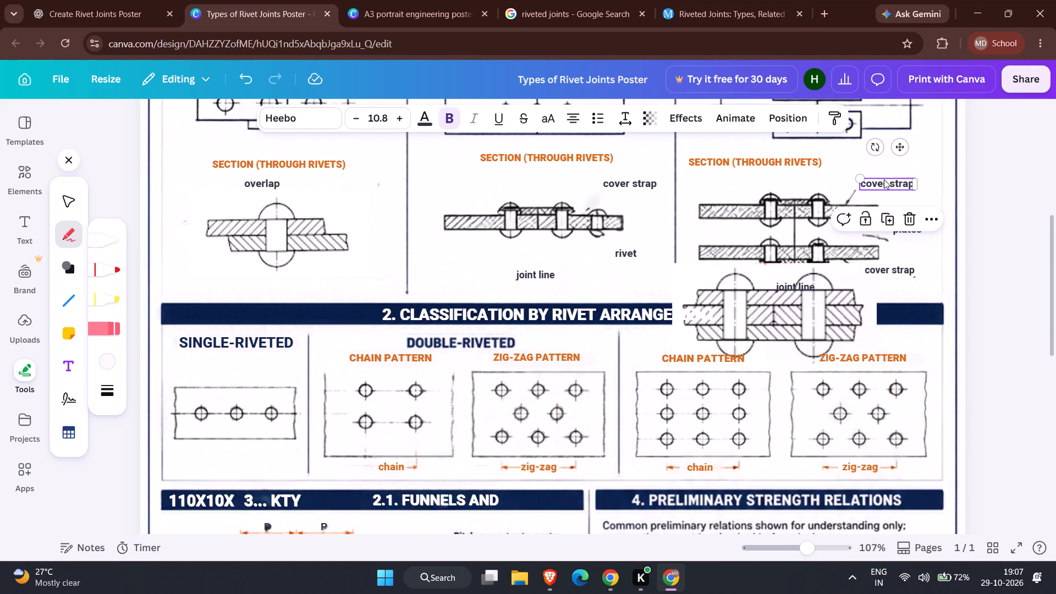
{"action": "key", "text": "Delete"}
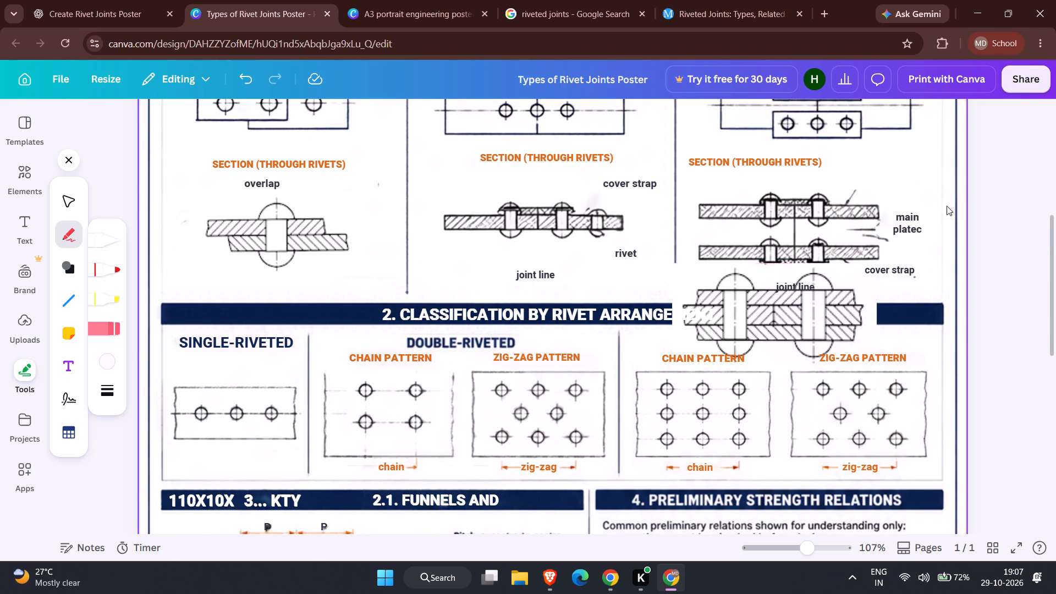
{"action": "left_click", "coordinate": [899, 225]}
{"action": "key", "text": "Delete"}
{"action": "left_click", "coordinate": [899, 264]}
{"action": "key", "text": "Delete"}
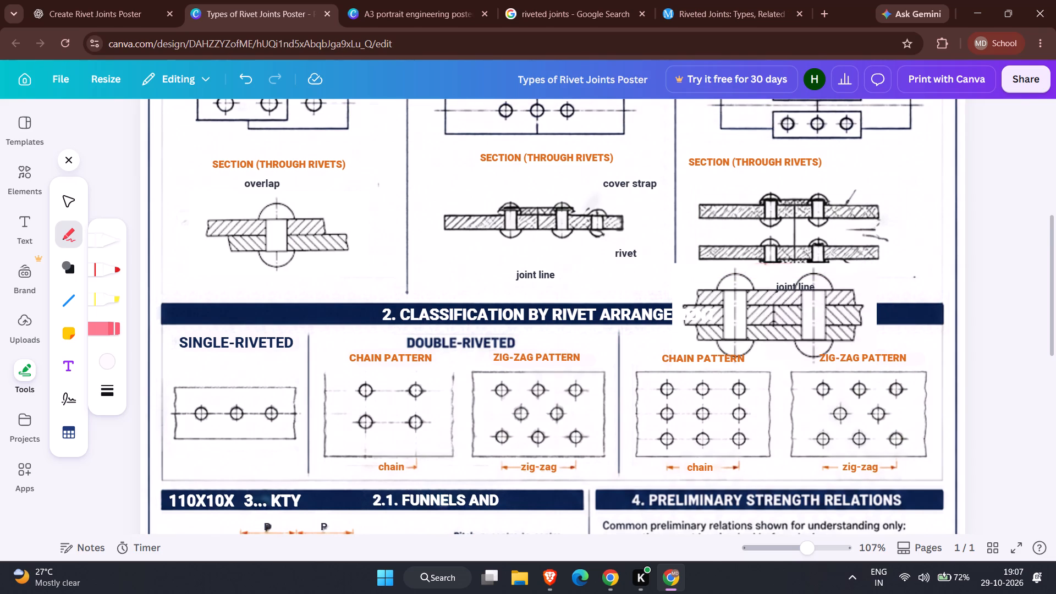
Move the new butt joint drawing aside and delete the old double-strap section drawing with its joint line label.
{"action": "left_click_drag", "start_coordinate": [837, 310], "coordinate": [876, 263]}
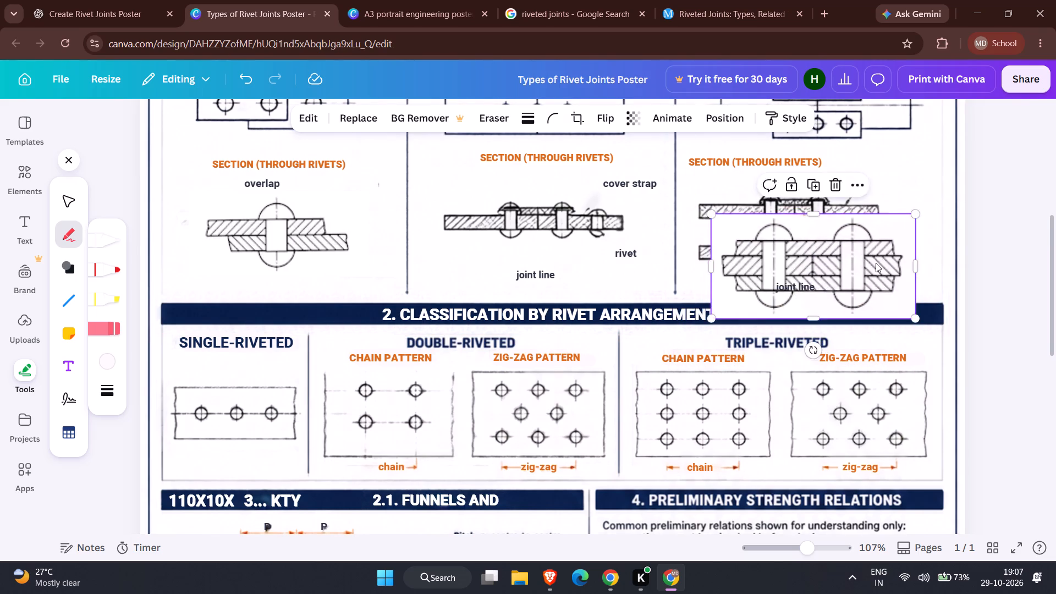
{"action": "scroll", "coordinate": [876, 263], "scroll_direction": "up", "scroll_amount": 2}
{"action": "left_click_drag", "start_coordinate": [839, 392], "coordinate": [934, 338]}
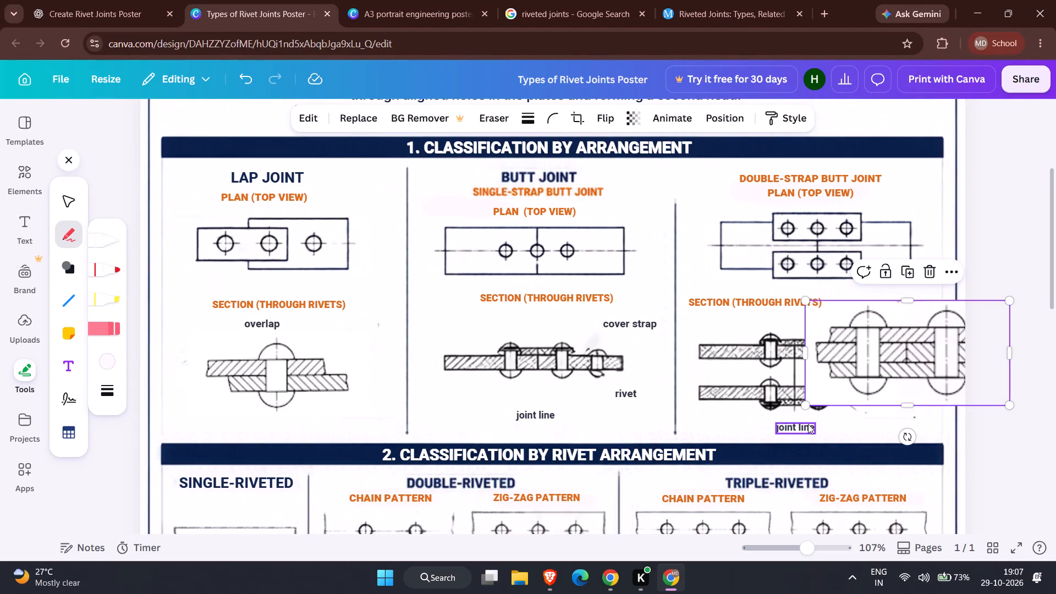
{"action": "left_click", "coordinate": [795, 428]}
{"action": "key", "text": "Delete"}
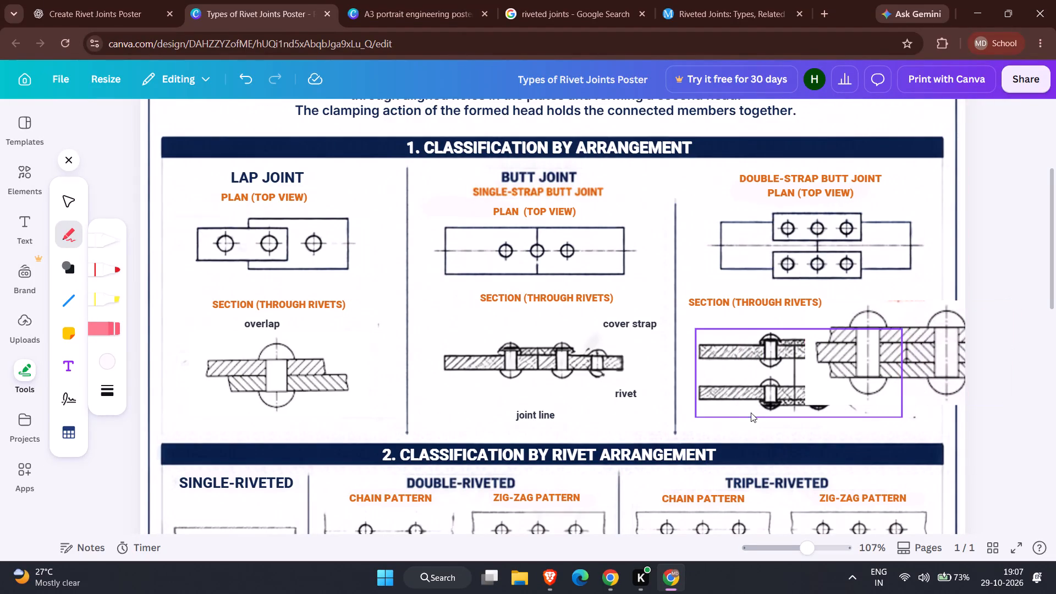
{"action": "left_click", "coordinate": [762, 378]}
{"action": "key", "text": "Delete"}
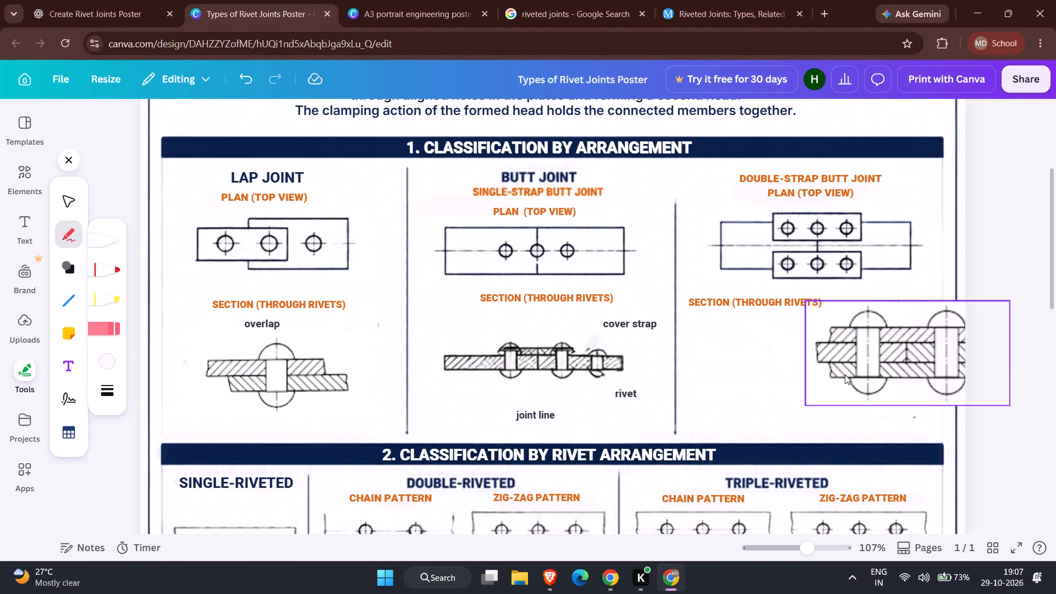
Place the new butt joint drawing under the double-strap section heading, centred beneath the plan view.
{"action": "left_click_drag", "start_coordinate": [885, 363], "coordinate": [779, 378]}
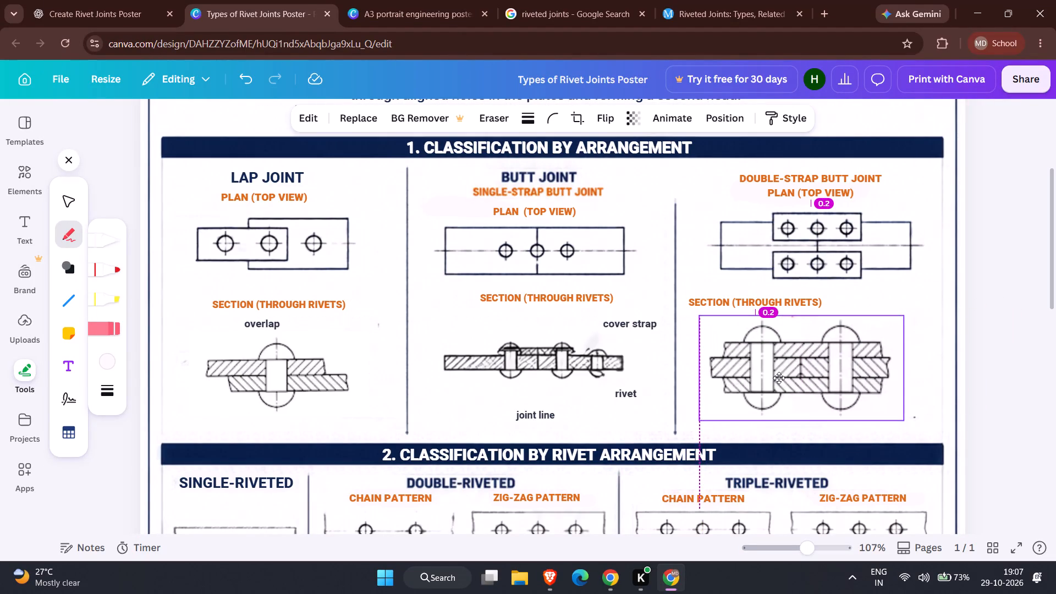
{"action": "left_click_drag", "start_coordinate": [779, 378], "coordinate": [784, 379]}
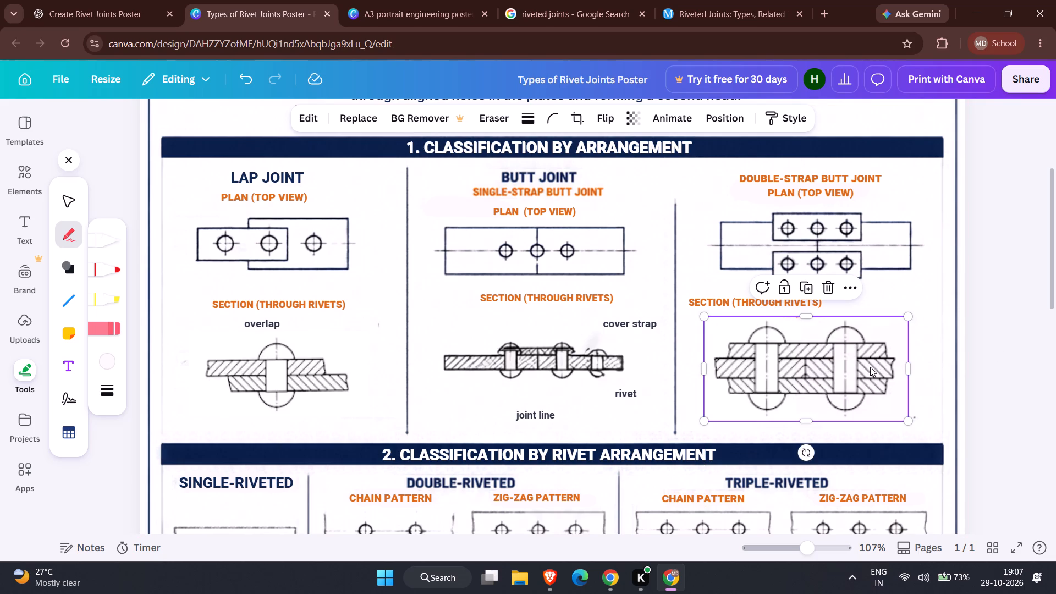
{"action": "key", "text": "Right"}
{"action": "key", "text": "Right"}
{"action": "key", "text": "Right"}
{"action": "key", "text": "Right"}
{"action": "key", "text": "Right"}
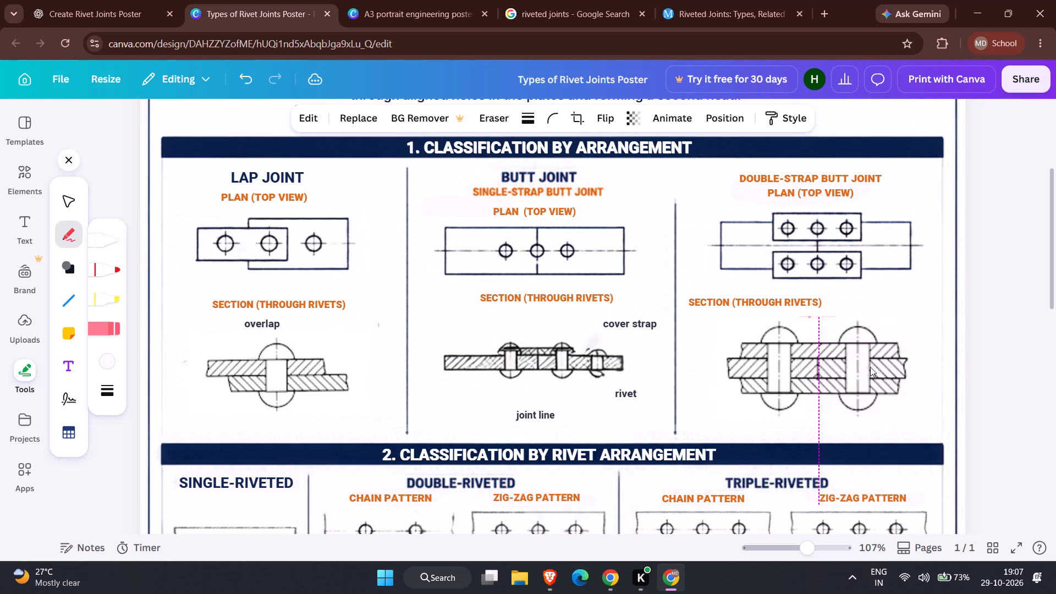
{"action": "left_click", "coordinate": [980, 324]}
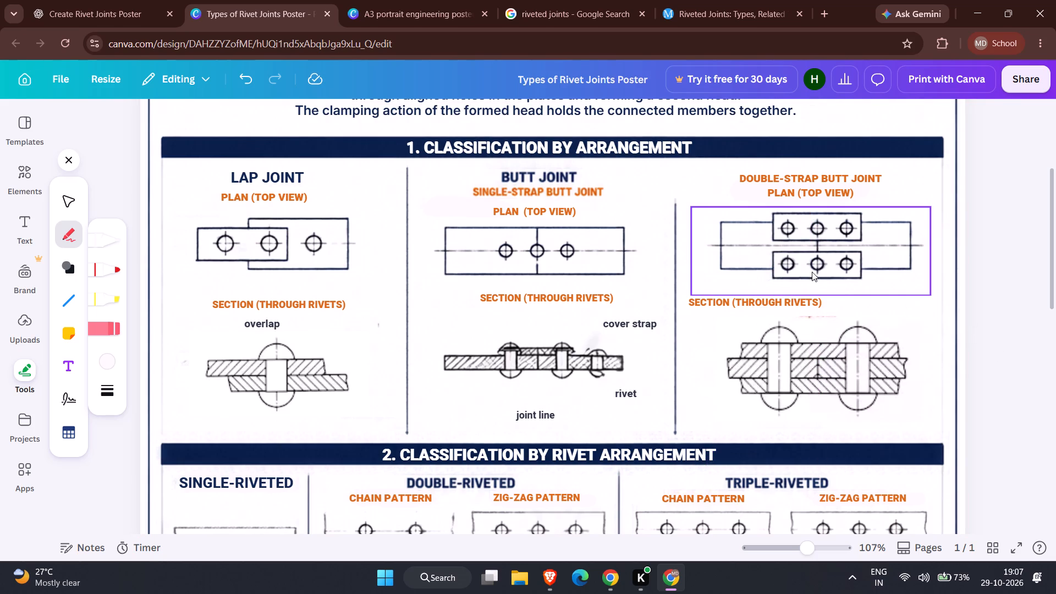
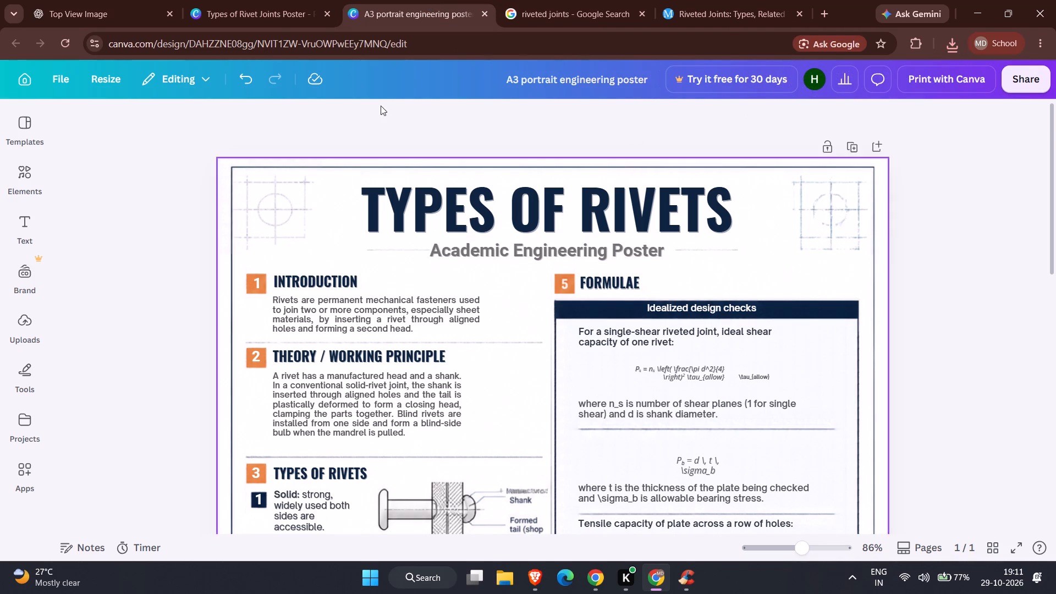
{"action": "left_click", "coordinate": [296, 0]}
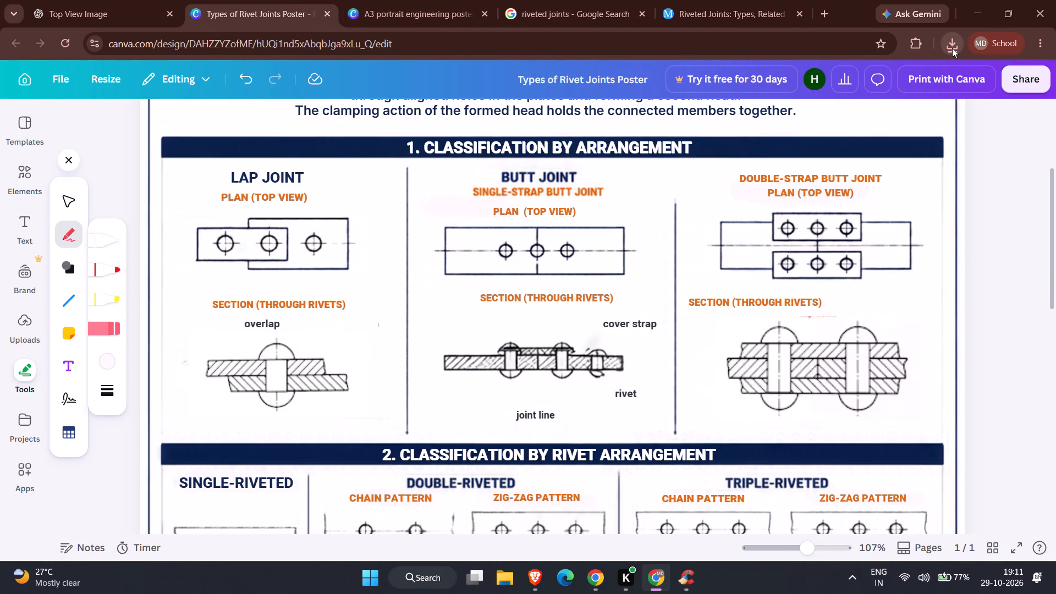
{"action": "left_click", "coordinate": [952, 48]}
{"action": "left_click_drag", "start_coordinate": [877, 108], "coordinate": [793, 232]}
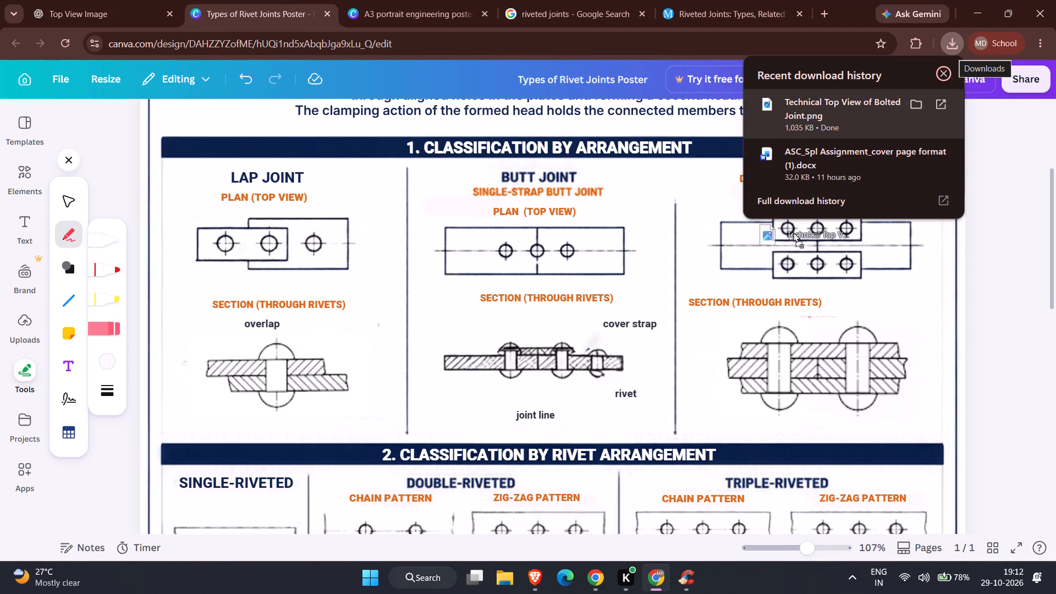
{"action": "left_click_drag", "start_coordinate": [793, 232], "coordinate": [794, 233]}
Scale the top view image down to fit one column and move it onto the double-strap butt joint plan drawing.
{"action": "scroll", "coordinate": [706, 424], "scroll_direction": "down", "scroll_amount": 3}
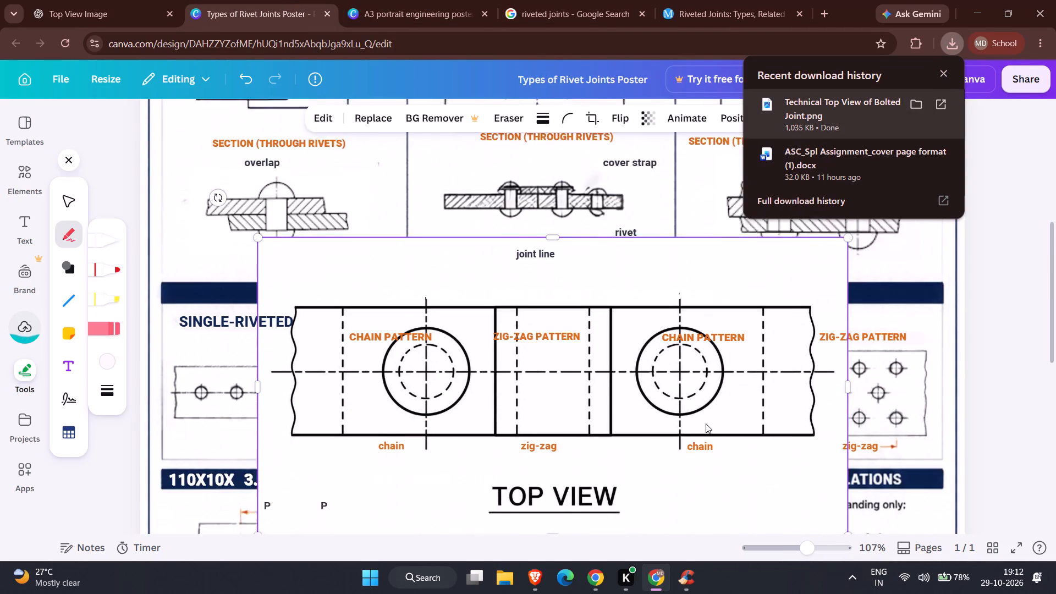
{"action": "scroll", "coordinate": [706, 424], "scroll_direction": "down", "scroll_amount": 1}
{"action": "left_click_drag", "start_coordinate": [844, 460], "coordinate": [569, 272]}
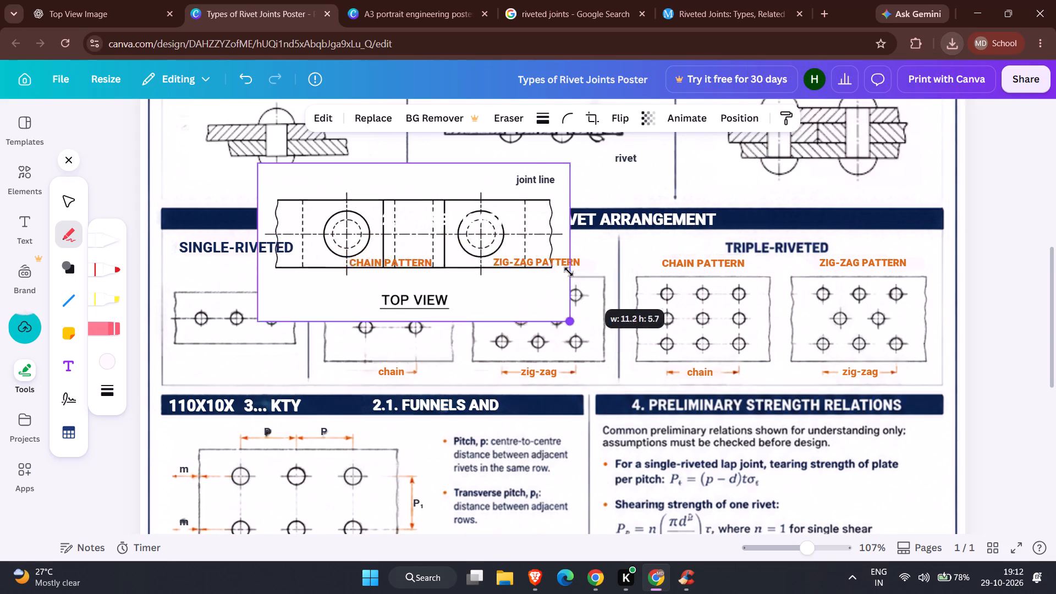
{"action": "left_click_drag", "start_coordinate": [569, 272], "coordinate": [433, 213]}
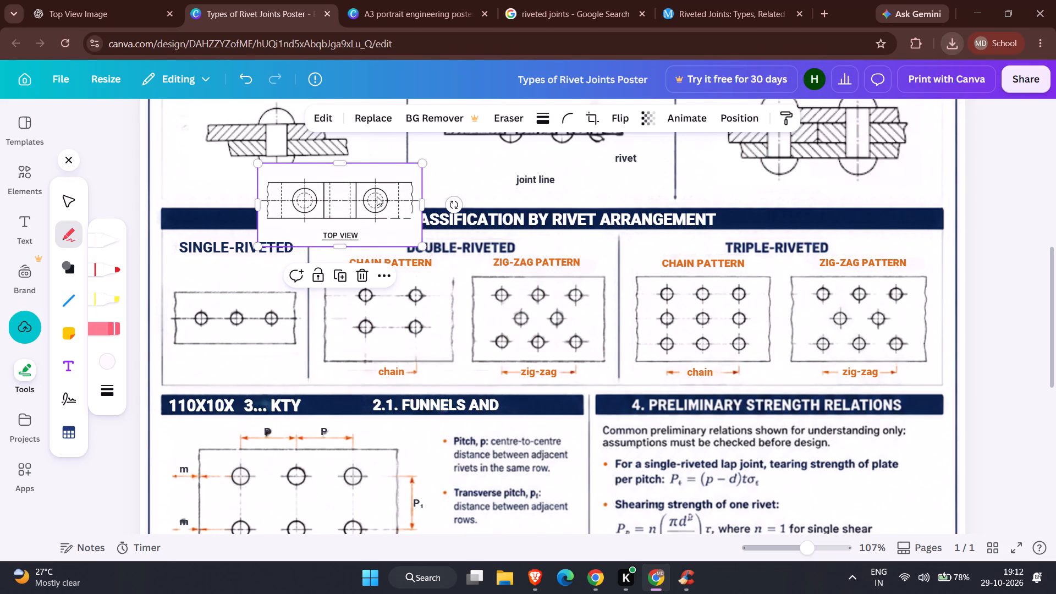
{"action": "left_click_drag", "start_coordinate": [372, 194], "coordinate": [817, 119]}
{"action": "scroll", "coordinate": [817, 119], "scroll_direction": "up", "scroll_amount": 2}
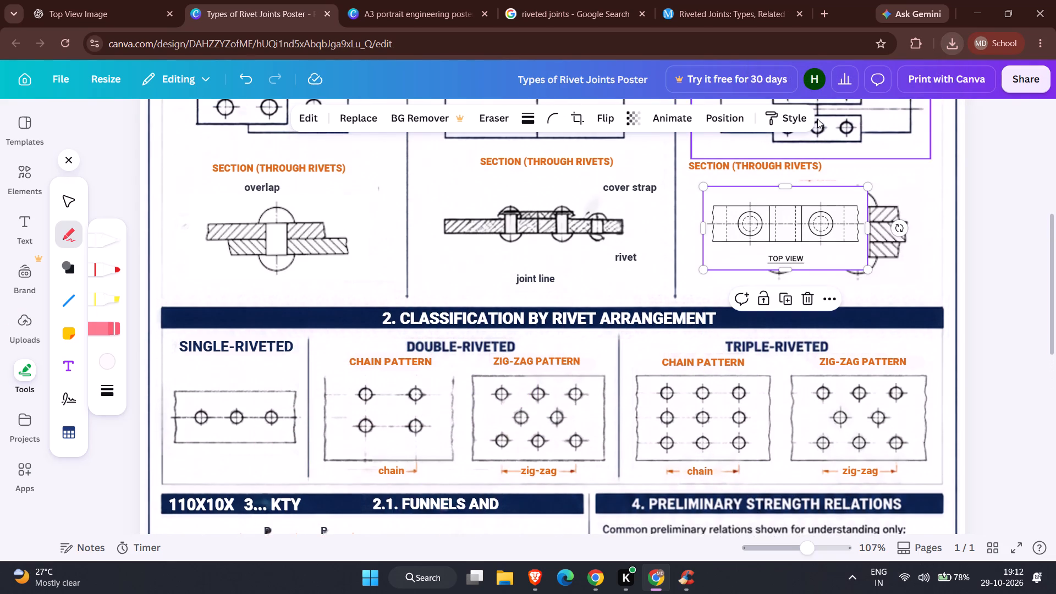
{"action": "left_click_drag", "start_coordinate": [806, 227], "coordinate": [832, 113]}
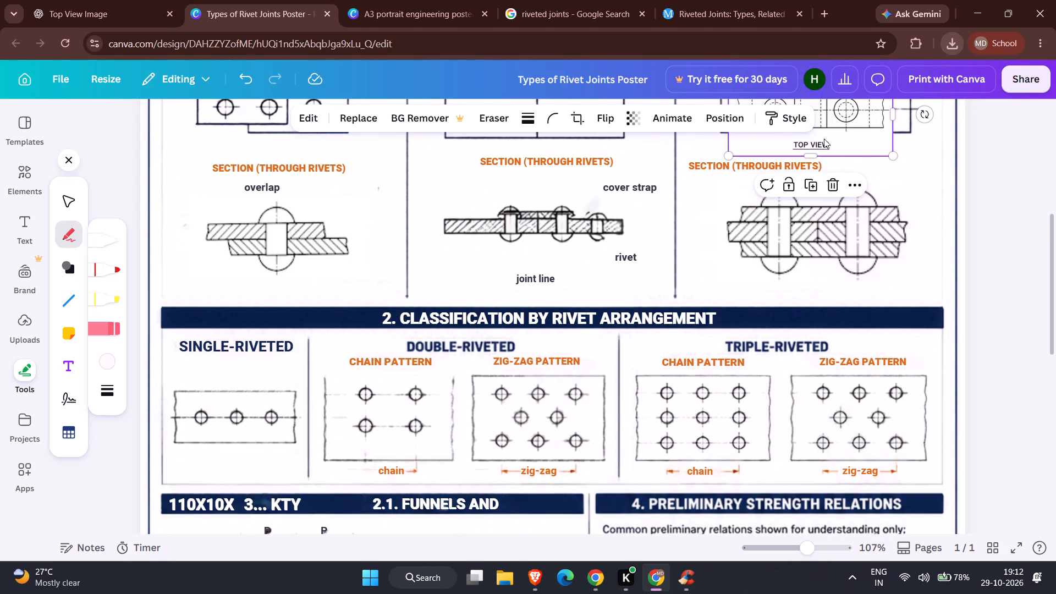
Crop the TOP VIEW caption off the bottom of the image and position it beneath the double-strap plan heading.
{"action": "left_click_drag", "start_coordinate": [816, 156], "coordinate": [813, 139]}
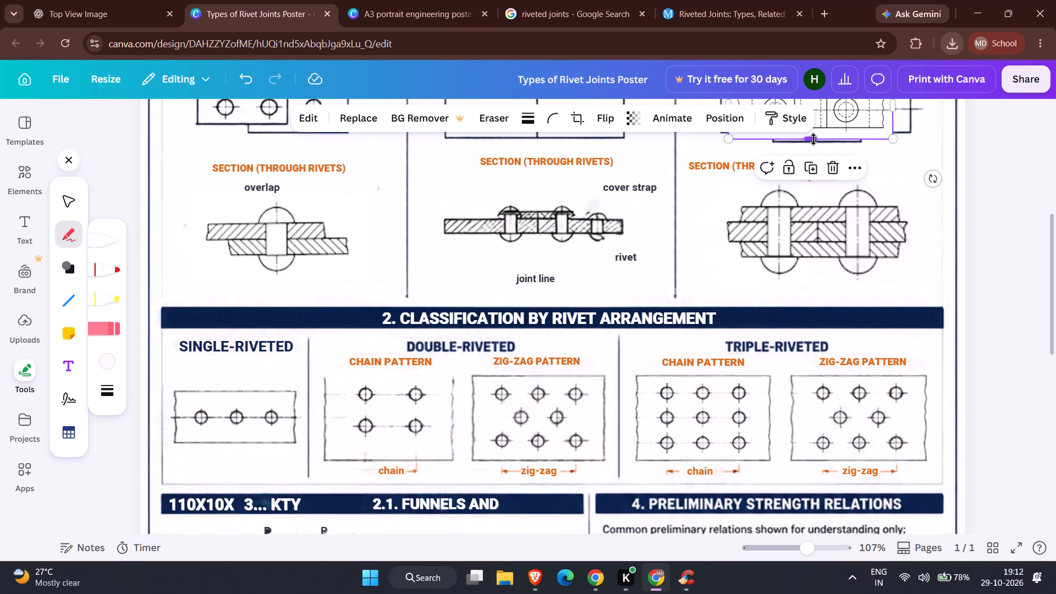
{"action": "scroll", "coordinate": [890, 133], "scroll_direction": "up", "scroll_amount": 2}
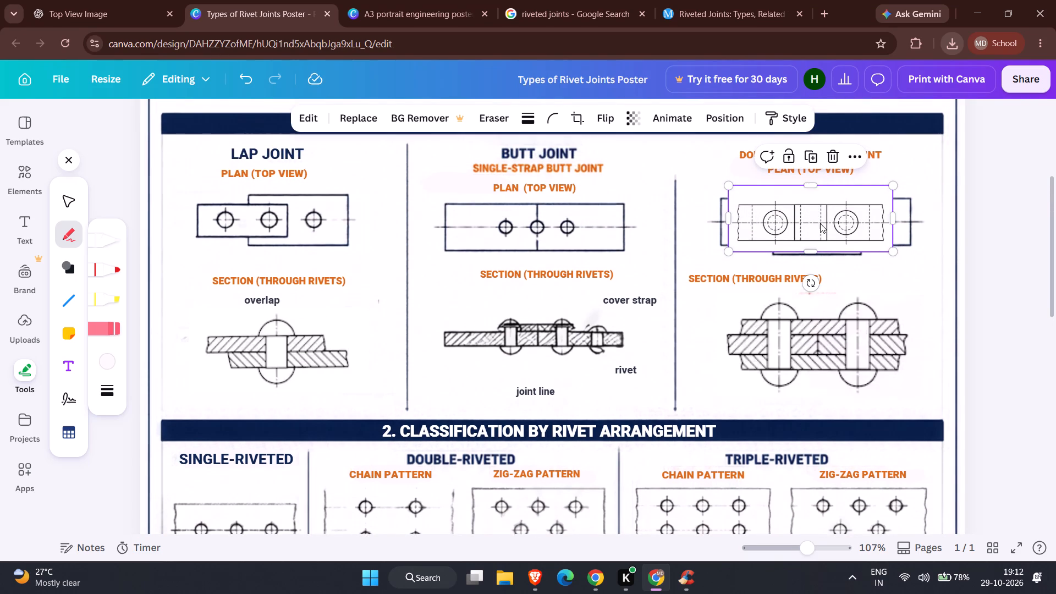
{"action": "left_click_drag", "start_coordinate": [818, 225], "coordinate": [833, 221]}
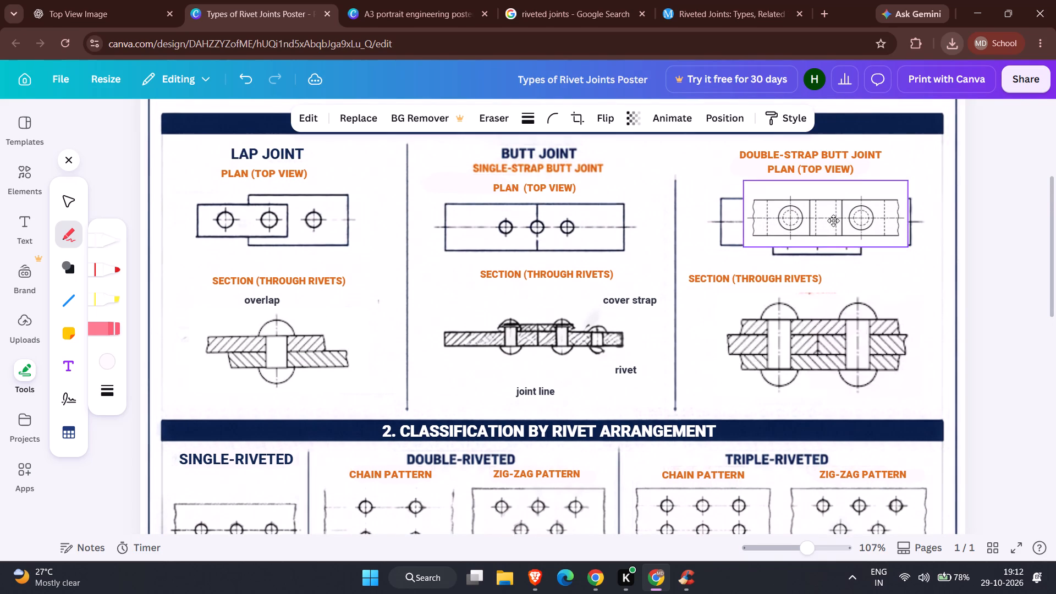
{"action": "left_click_drag", "start_coordinate": [833, 221], "coordinate": [833, 224]}
Delete the old double-strap butt joint plan drawing behind the new top view image.
{"action": "left_click", "coordinate": [729, 216]}
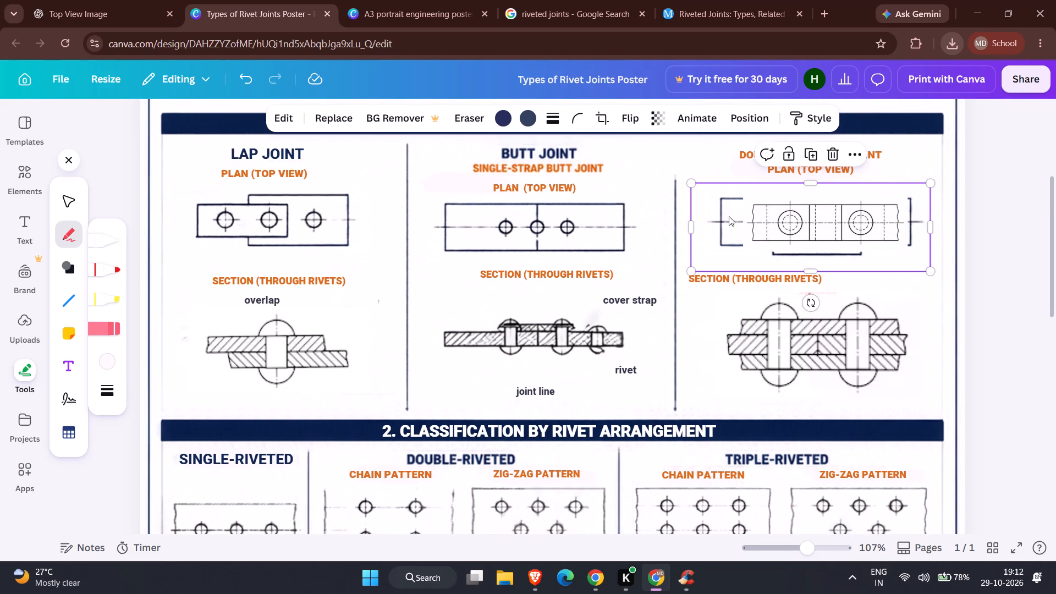
{"action": "key", "text": "Delete"}
Centre the new top view image under the double-strap plan heading and enlarge it slightly to match the section drawing's width.
{"action": "left_click", "coordinate": [807, 218]}
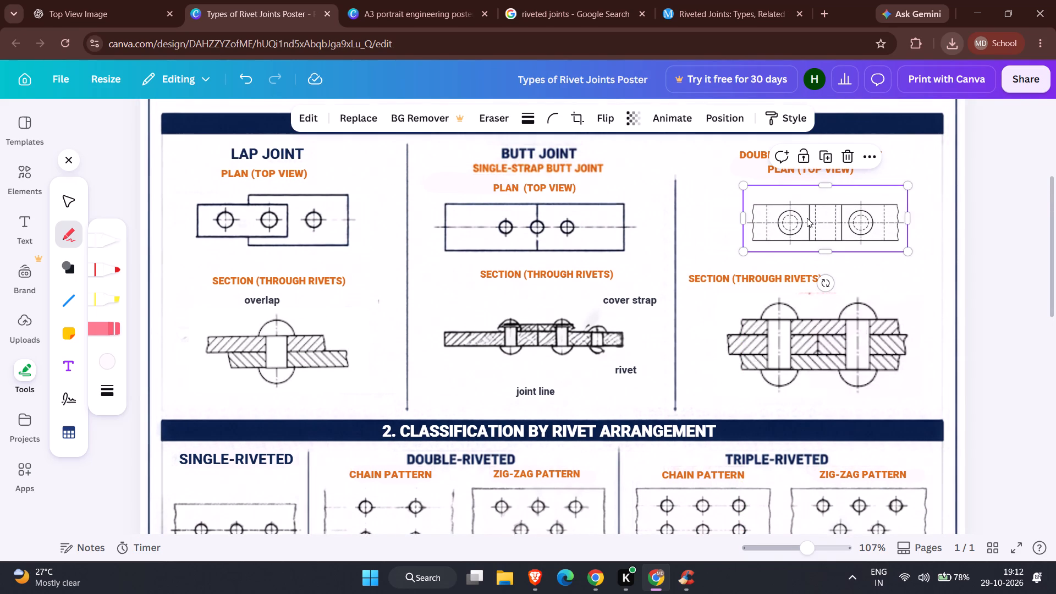
{"action": "left_click_drag", "start_coordinate": [807, 218], "coordinate": [793, 218]}
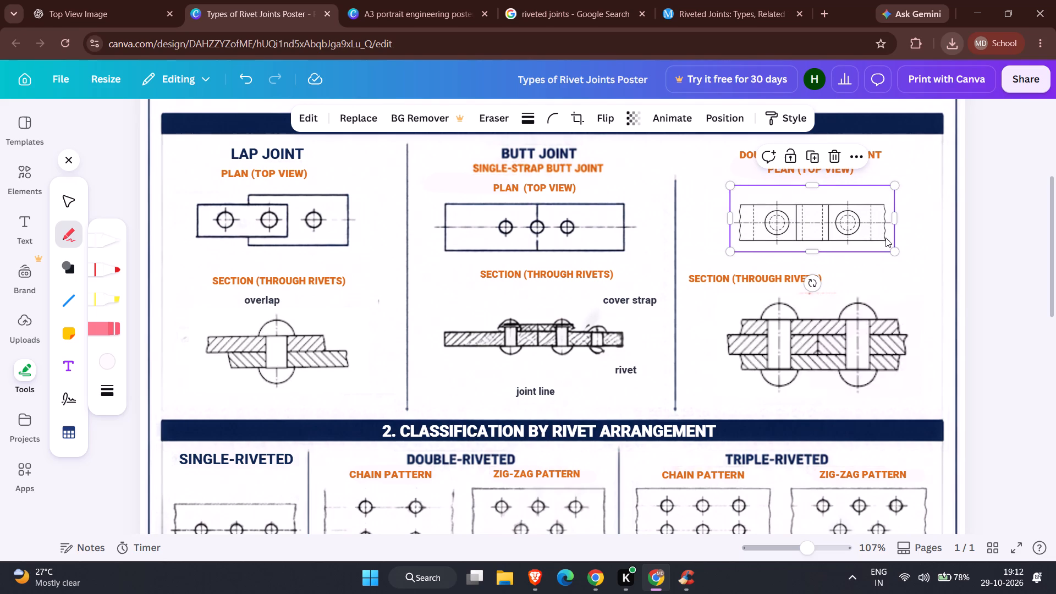
{"action": "left_click_drag", "start_coordinate": [892, 239], "coordinate": [906, 243]}
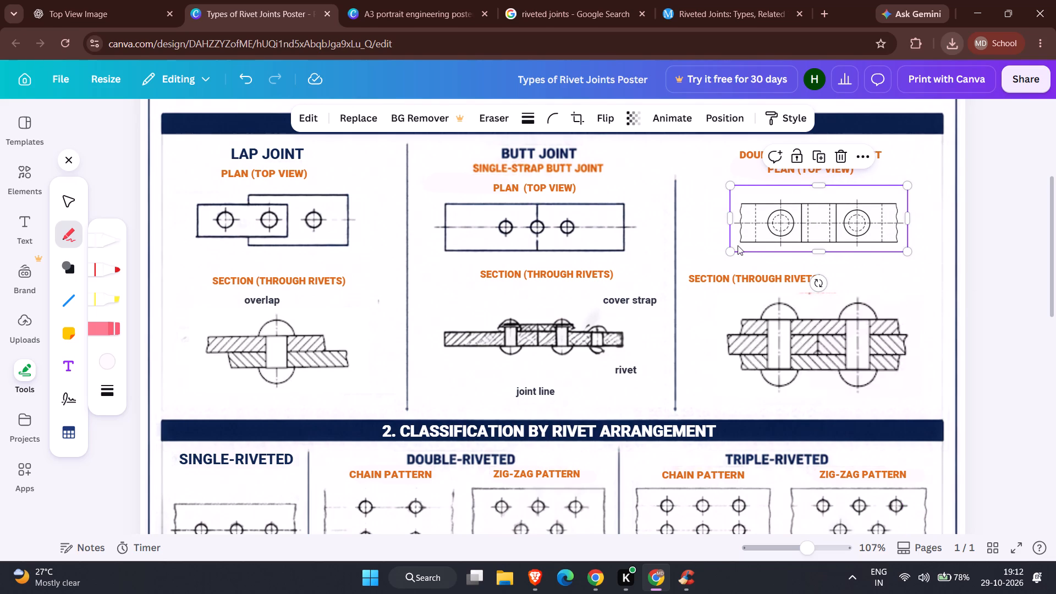
{"action": "left_click_drag", "start_coordinate": [734, 248], "coordinate": [729, 251]}
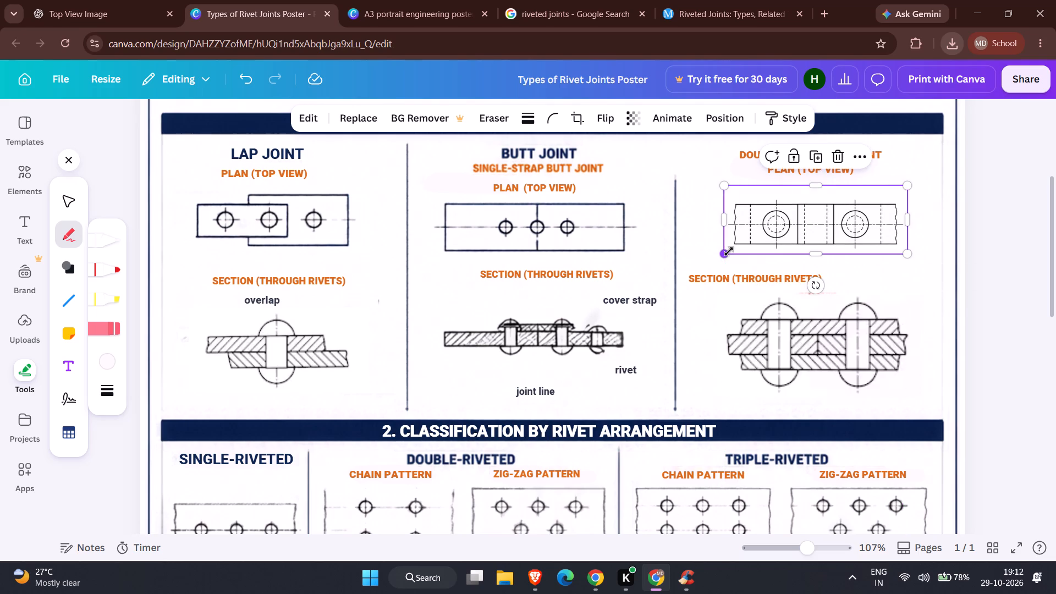
{"action": "left_click", "coordinate": [1009, 245]}
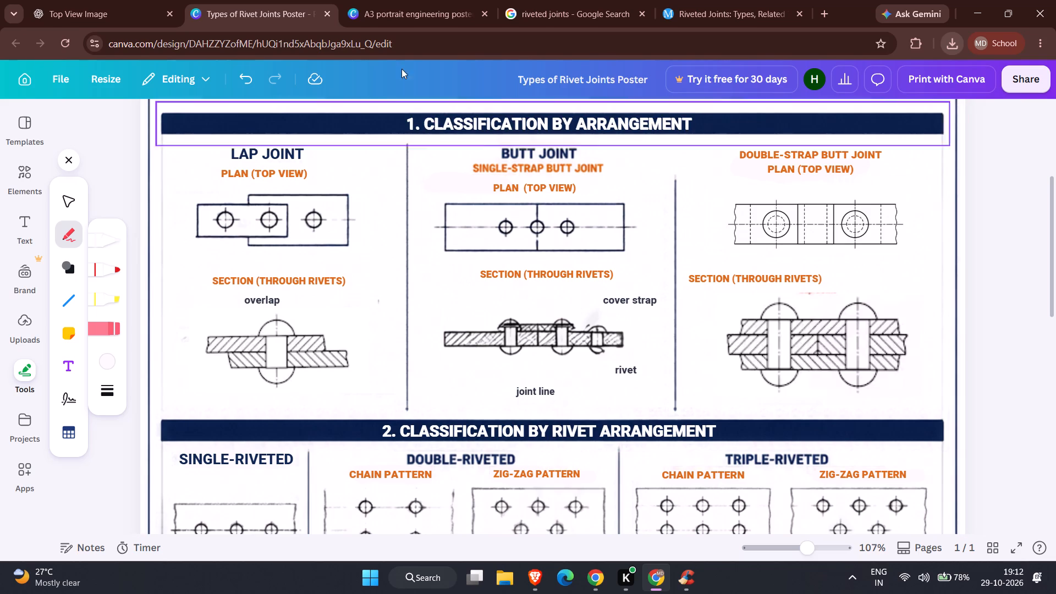
Browse the Google image results for riveted joints for a clean strap joint section drawing.
{"action": "left_click", "coordinate": [591, 4]}
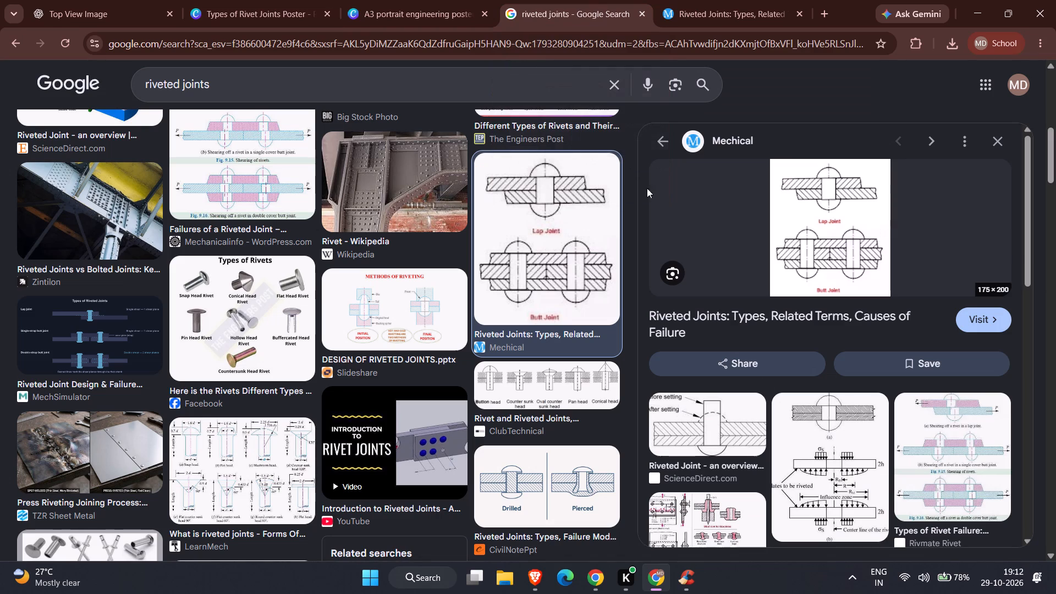
{"action": "scroll", "coordinate": [788, 437], "scroll_direction": "down", "scroll_amount": 1}
{"action": "scroll", "coordinate": [694, 415], "scroll_direction": "down", "scroll_amount": 1}
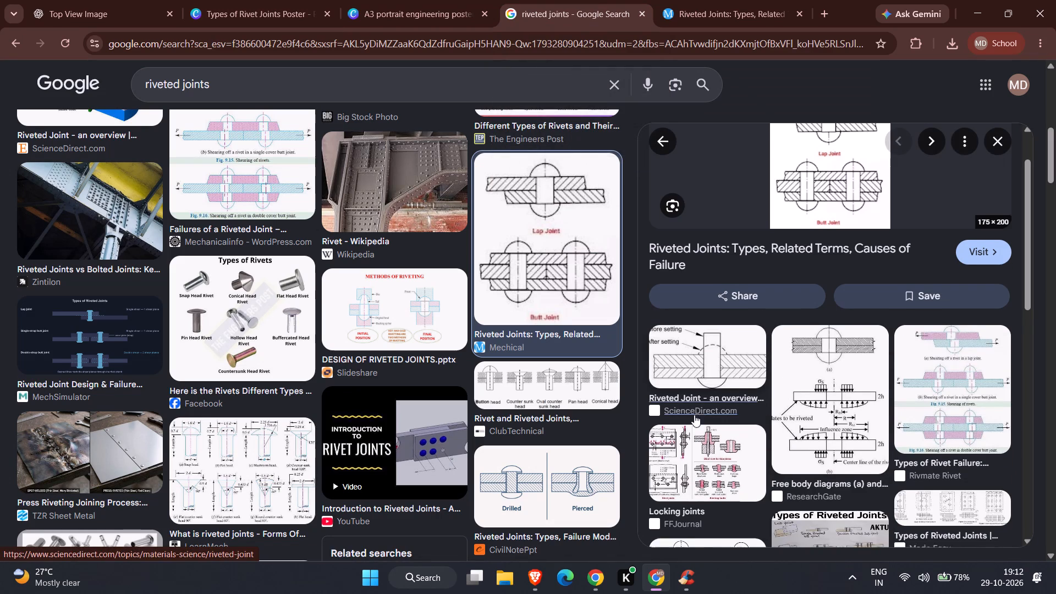
{"action": "scroll", "coordinate": [694, 415], "scroll_direction": "down", "scroll_amount": 2}
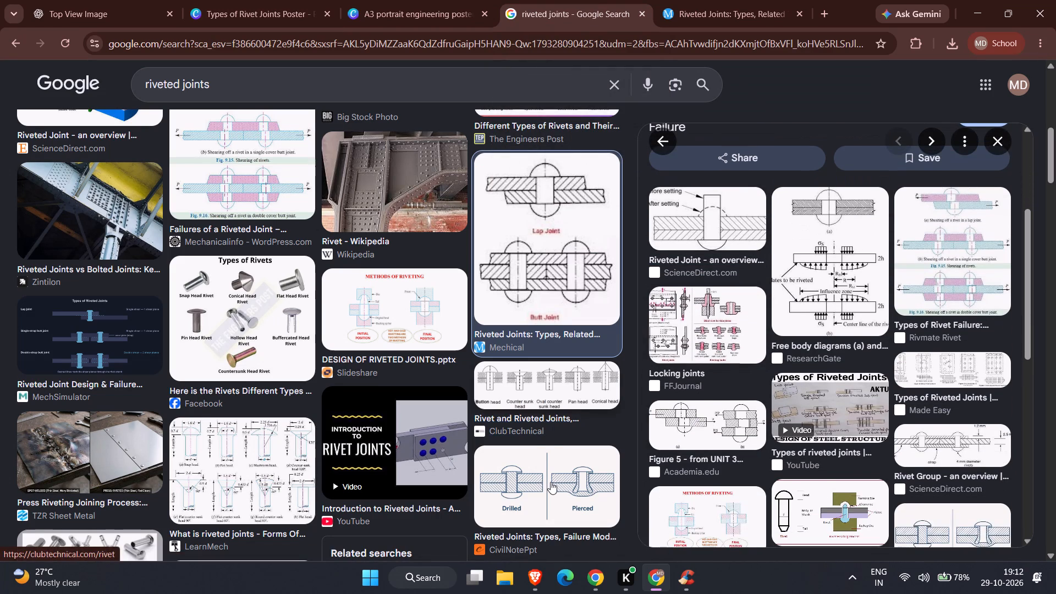
{"action": "scroll", "coordinate": [551, 482], "scroll_direction": "down", "scroll_amount": 4}
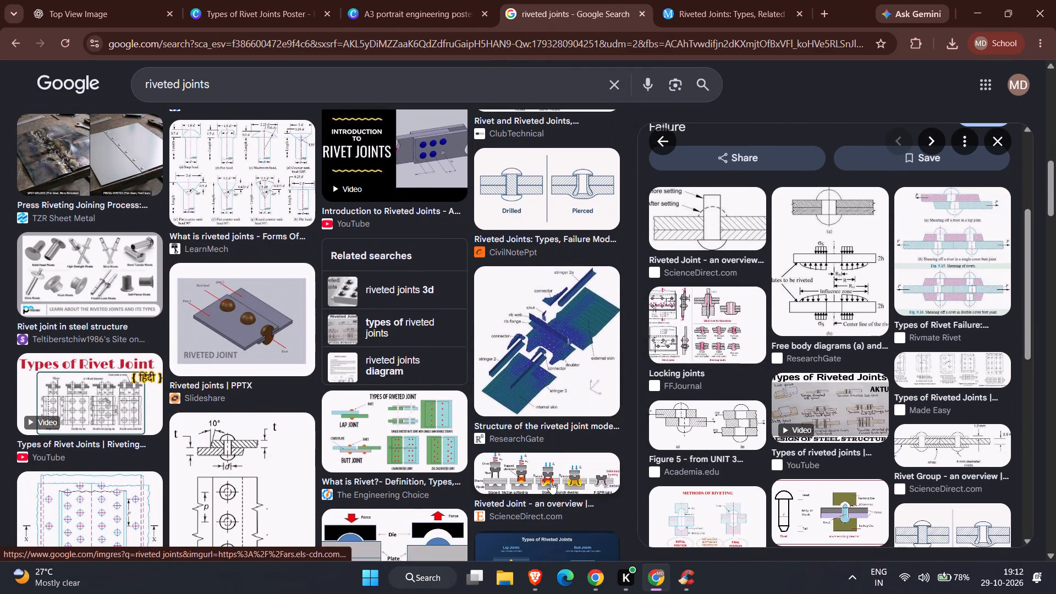
{"action": "scroll", "coordinate": [740, 433], "scroll_direction": "down", "scroll_amount": 2}
{"action": "scroll", "coordinate": [740, 433], "scroll_direction": "up", "scroll_amount": 1}
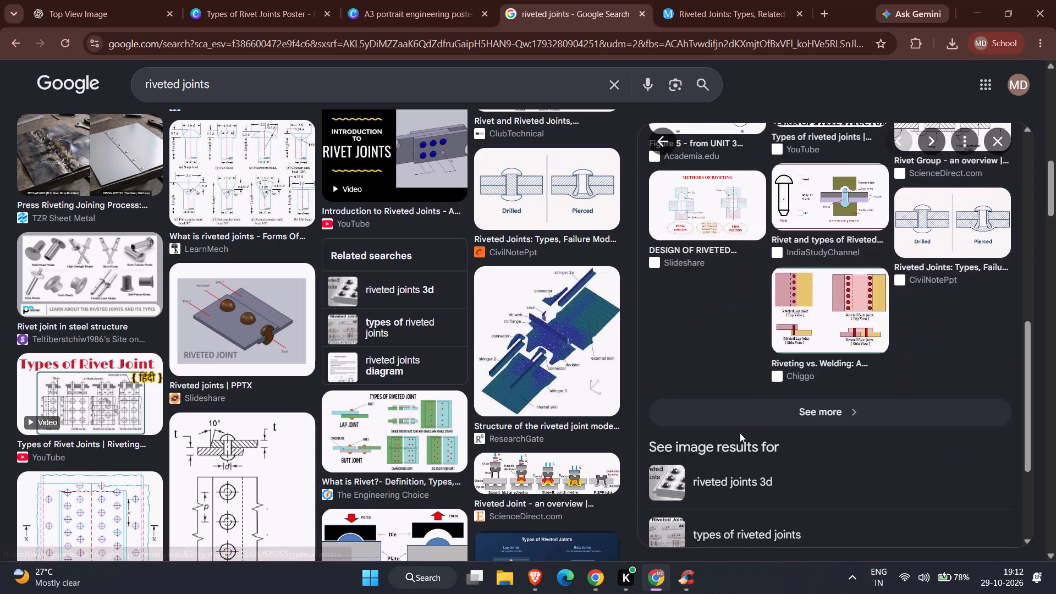
{"action": "scroll", "coordinate": [740, 433], "scroll_direction": "up", "scroll_amount": 1}
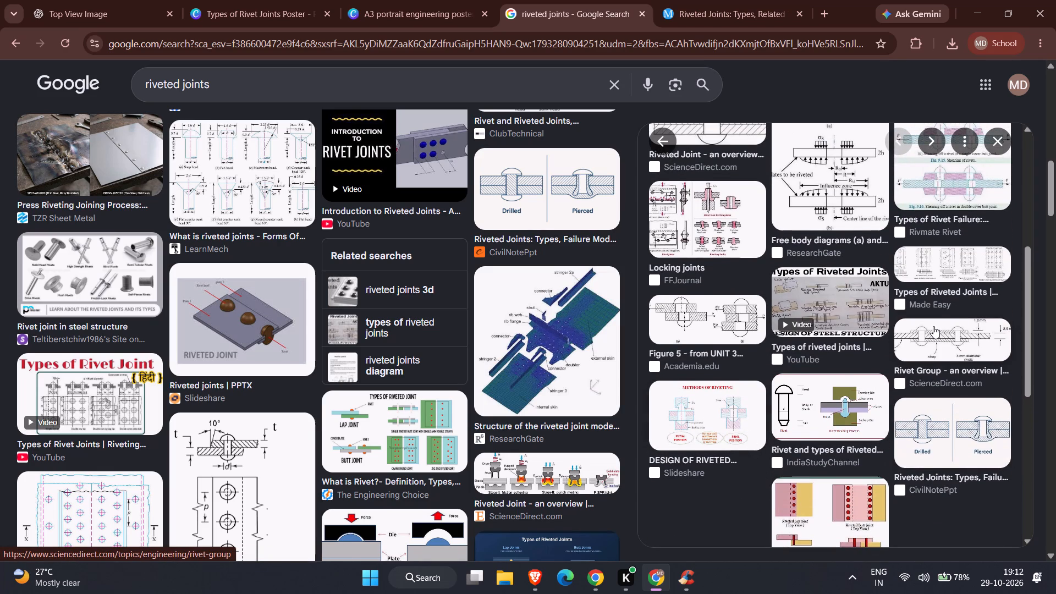
Open the ScienceDirect Rivet Group strap joint image from the related results and copy it.
{"action": "left_click", "coordinate": [958, 344]}
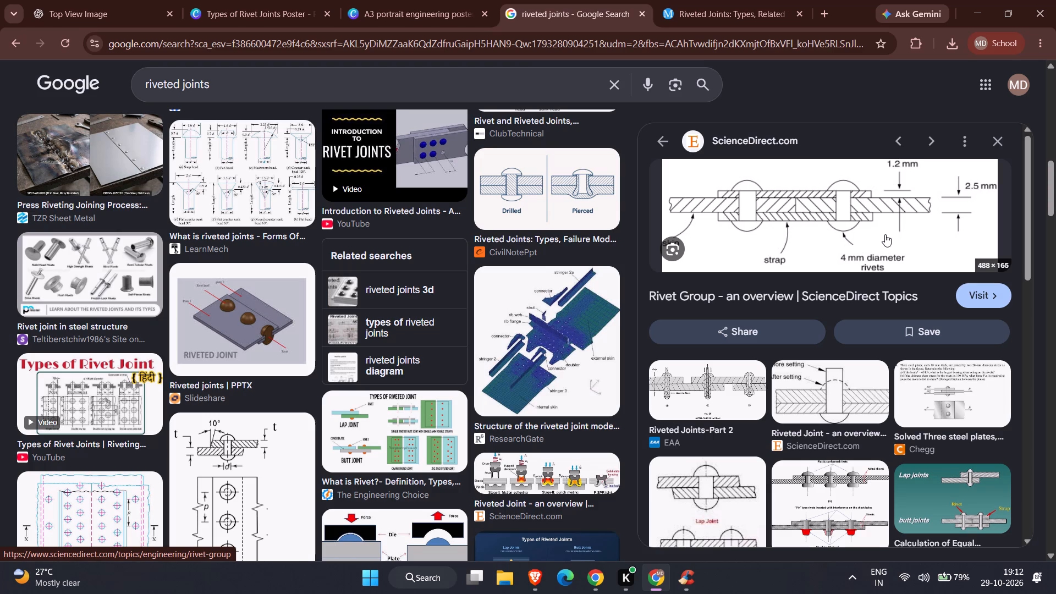
{"action": "left_click", "coordinate": [885, 234]}
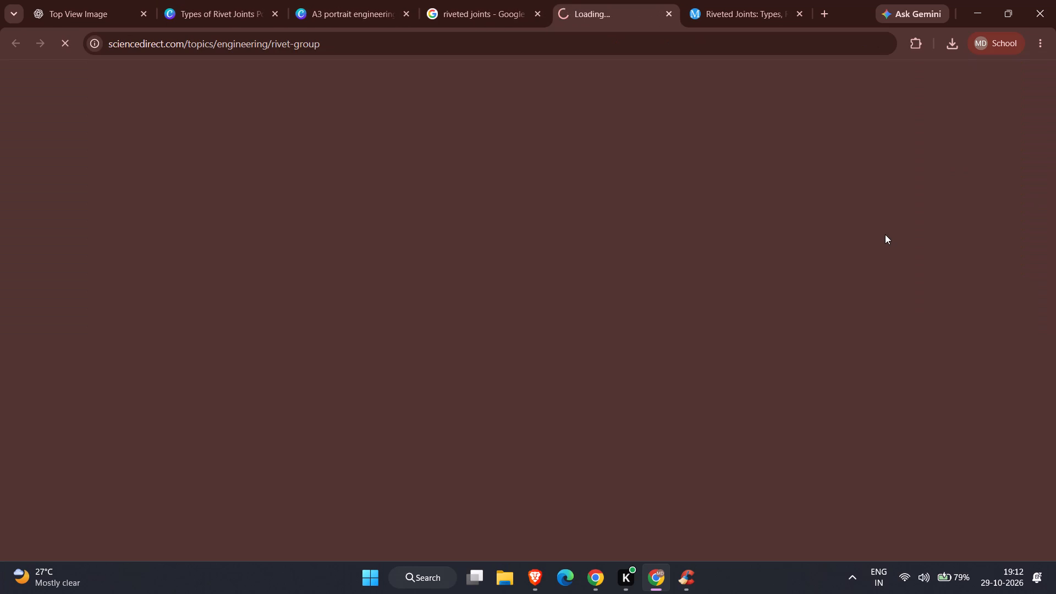
{"action": "left_click", "coordinate": [480, 0]}
{"action": "right_click", "coordinate": [793, 221]}
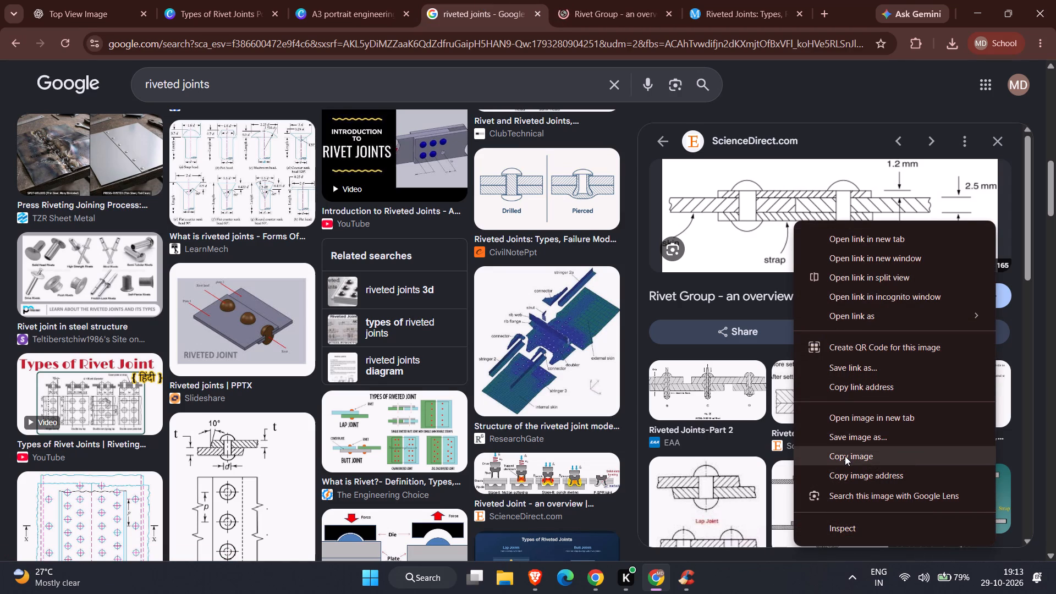
{"action": "left_click_drag", "start_coordinate": [845, 456], "coordinate": [581, 295]}
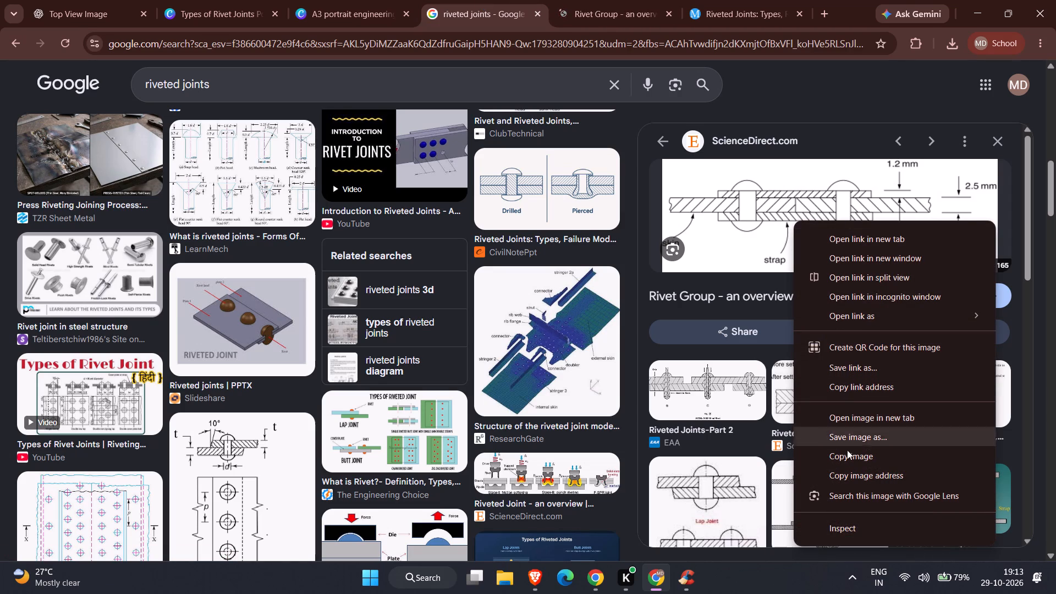
{"action": "left_click", "coordinate": [867, 458]}
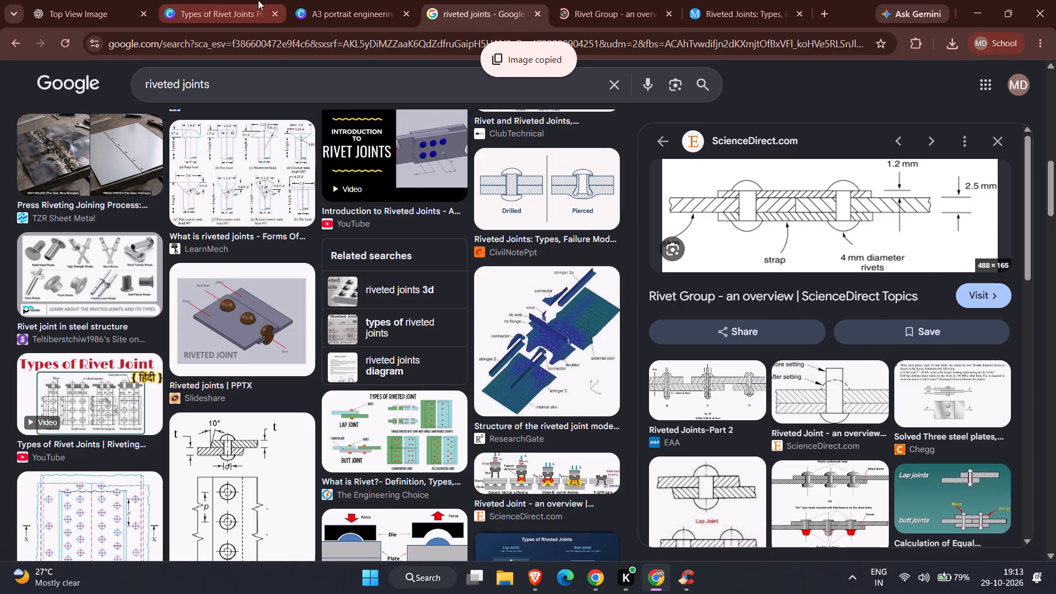
Paste the copied strap joint image into the Types of Rivet Joints Poster and scale it down to less than half its width.
{"action": "left_click_drag", "start_coordinate": [230, 0], "coordinate": [368, 0]}
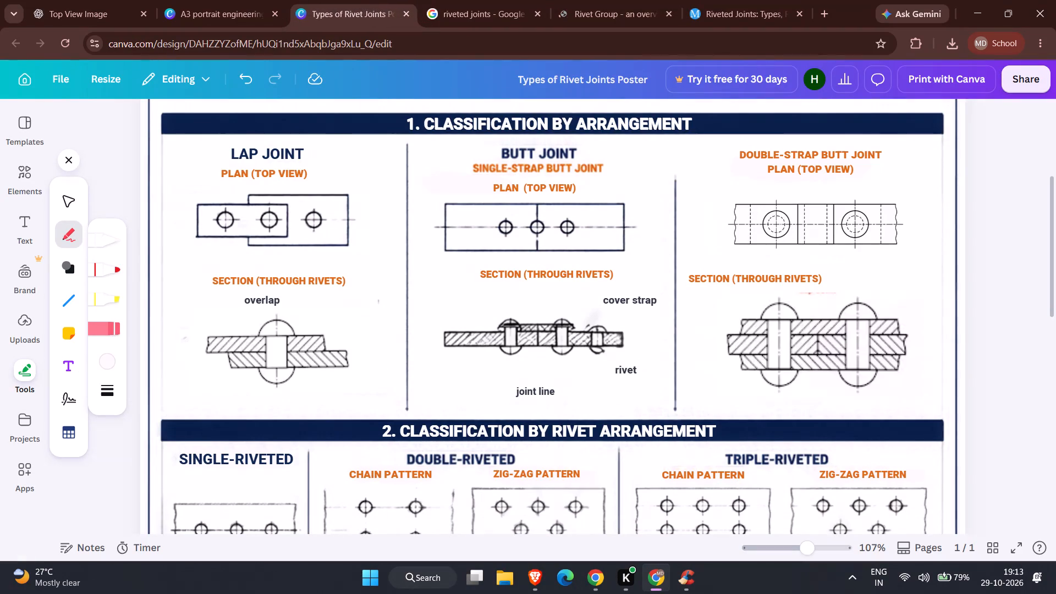
{"action": "key", "text": "ctrl+v"}
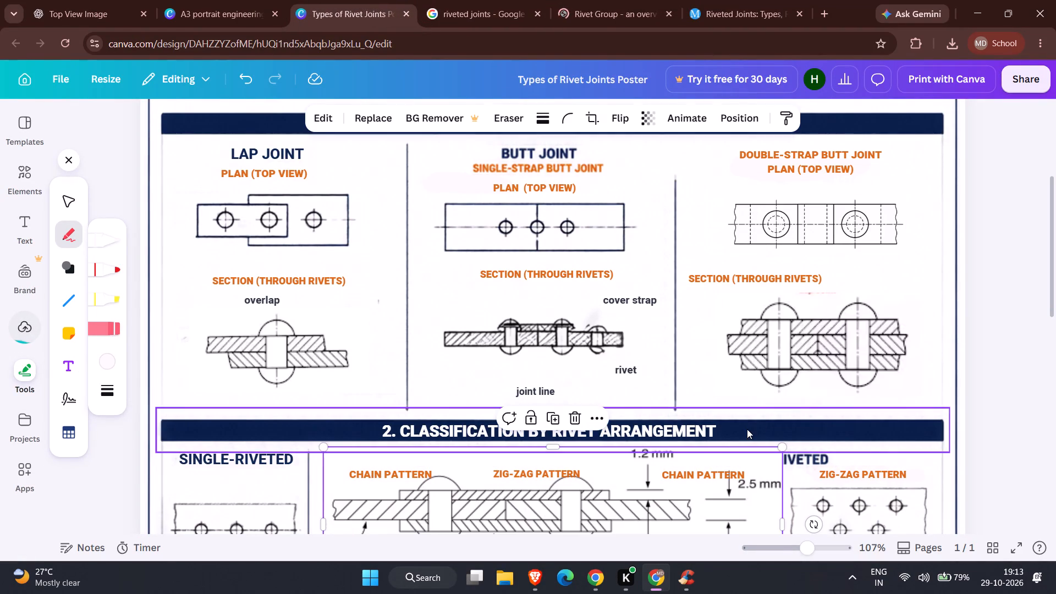
{"action": "scroll", "coordinate": [747, 429], "scroll_direction": "down", "scroll_amount": 2}
{"action": "left_click_drag", "start_coordinate": [781, 408], "coordinate": [546, 306]}
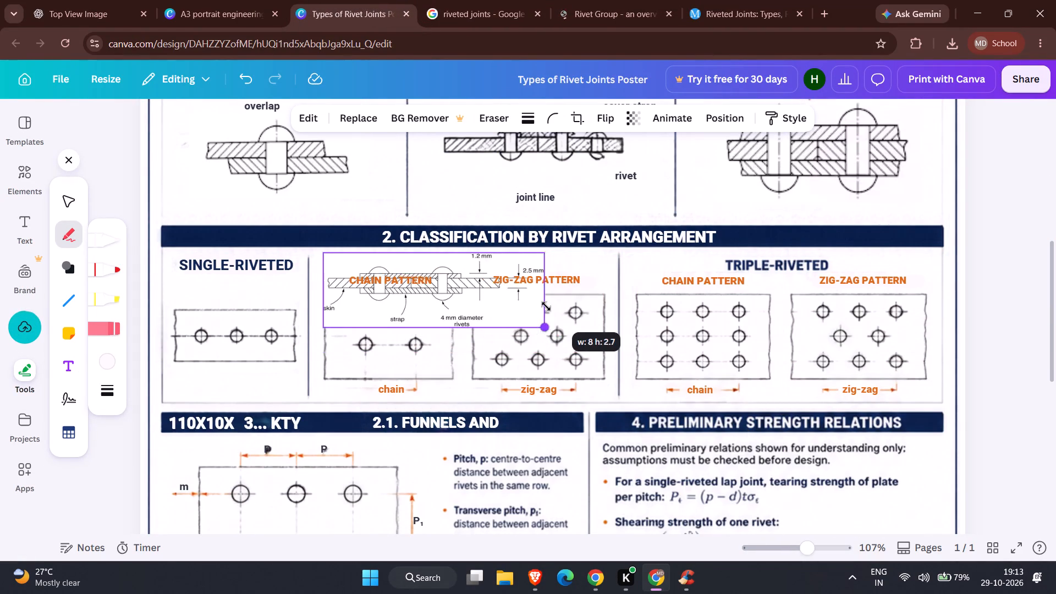
{"action": "left_click_drag", "start_coordinate": [546, 306], "coordinate": [528, 301]}
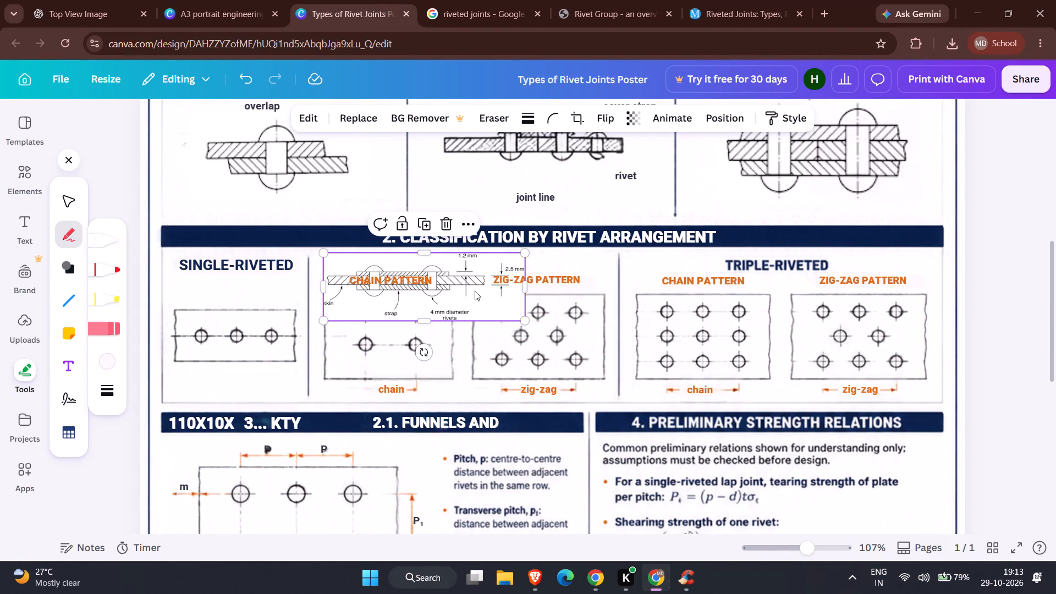
Move the pasted strap joint image over the double-strap section drawing and enlarge it to nearly fill the column's width.
{"action": "left_click_drag", "start_coordinate": [475, 291], "coordinate": [834, 176]}
{"action": "scroll", "coordinate": [834, 176], "scroll_direction": "up", "scroll_amount": 1}
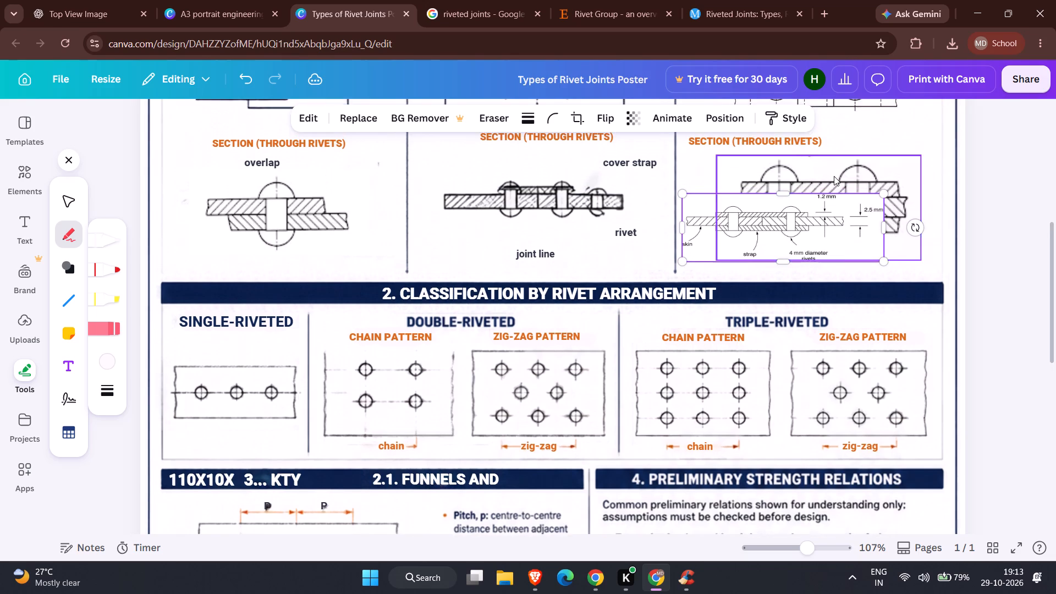
{"action": "scroll", "coordinate": [834, 176], "scroll_direction": "up", "scroll_amount": 1}
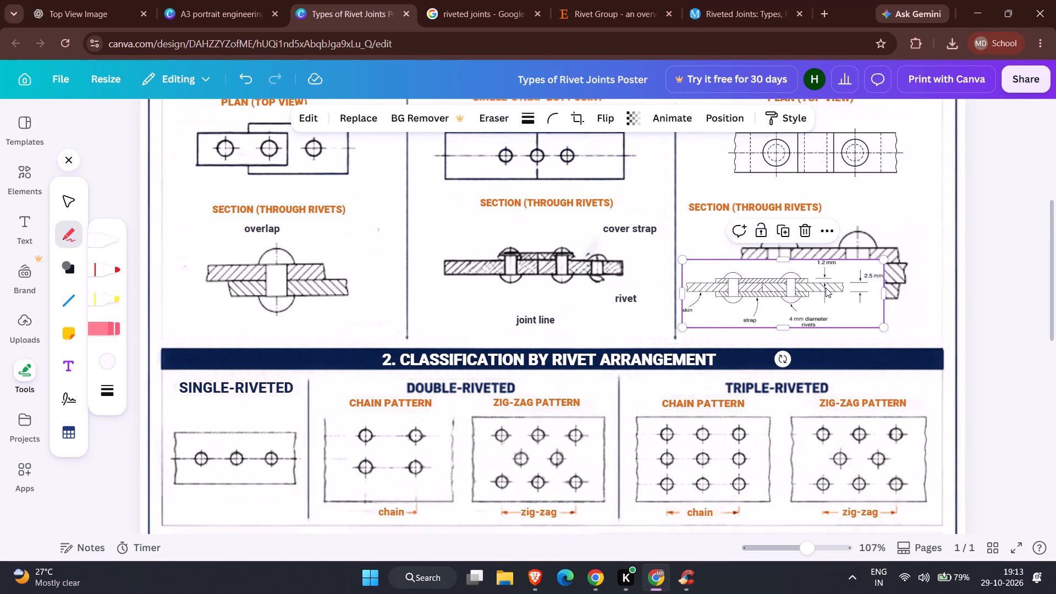
{"action": "left_click_drag", "start_coordinate": [825, 288], "coordinate": [853, 269]}
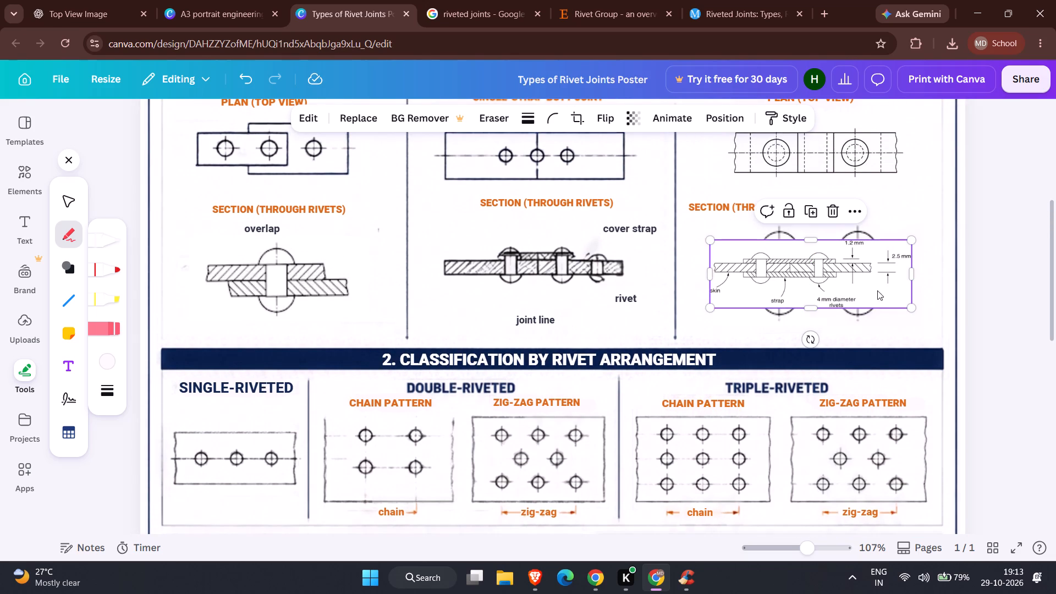
{"action": "left_click_drag", "start_coordinate": [711, 307], "coordinate": [700, 321]}
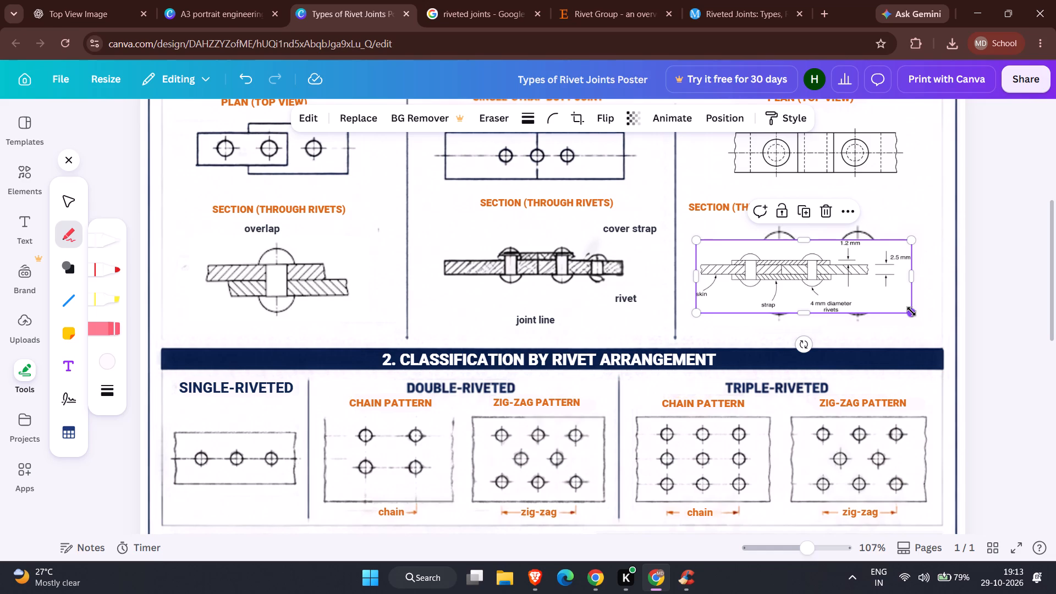
{"action": "left_click_drag", "start_coordinate": [911, 311], "coordinate": [953, 318]}
{"action": "left_click_drag", "start_coordinate": [927, 315], "coordinate": [915, 312]}
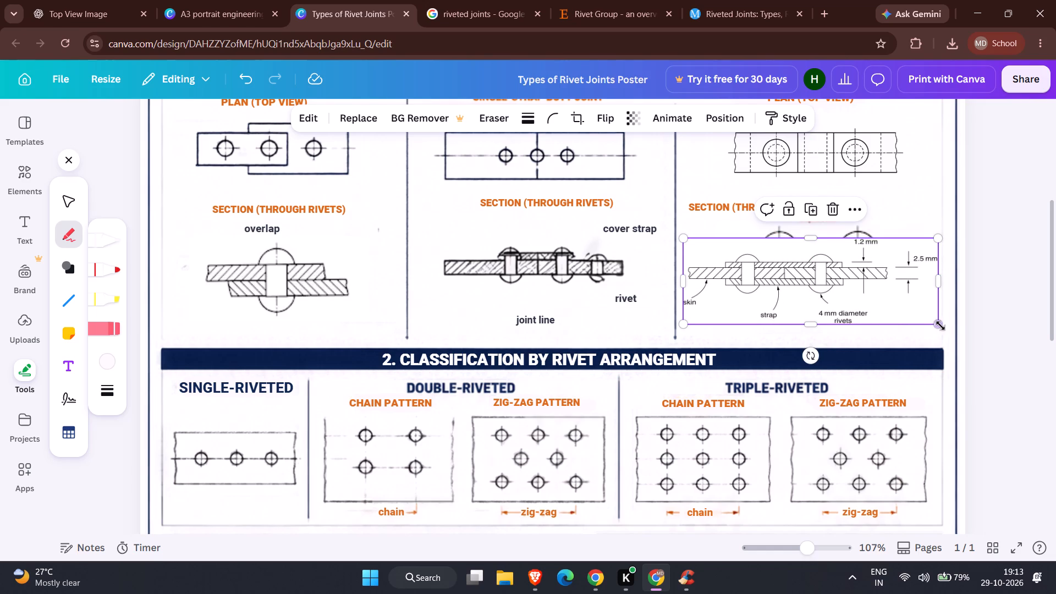
{"action": "left_click_drag", "start_coordinate": [940, 325], "coordinate": [930, 320]}
{"action": "left_click", "coordinate": [891, 300]}
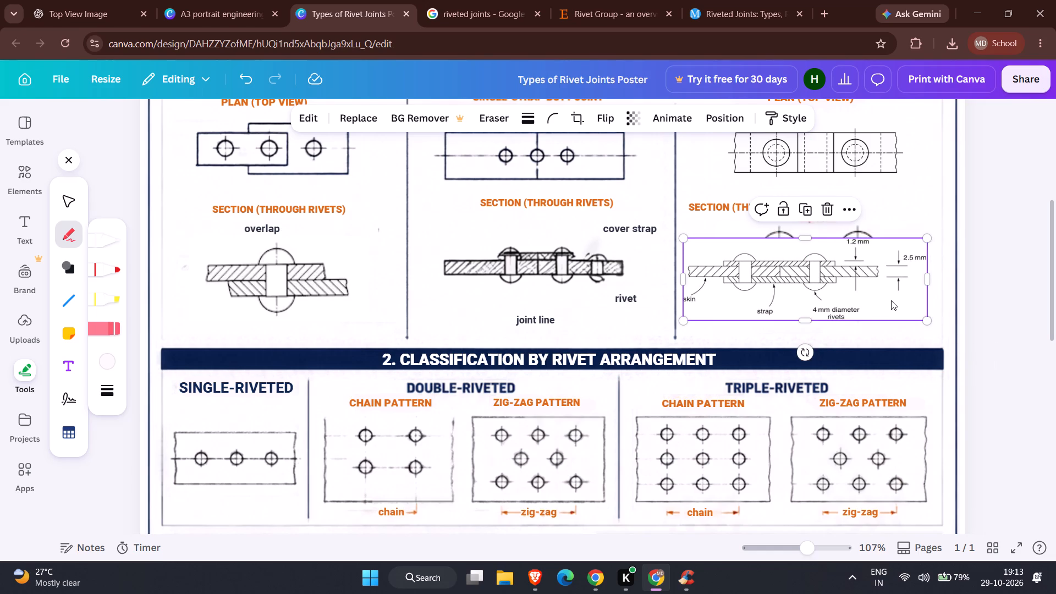
Delete the old double-strap section drawing lying behind the new strap joint image.
{"action": "left_click", "coordinate": [897, 226]}
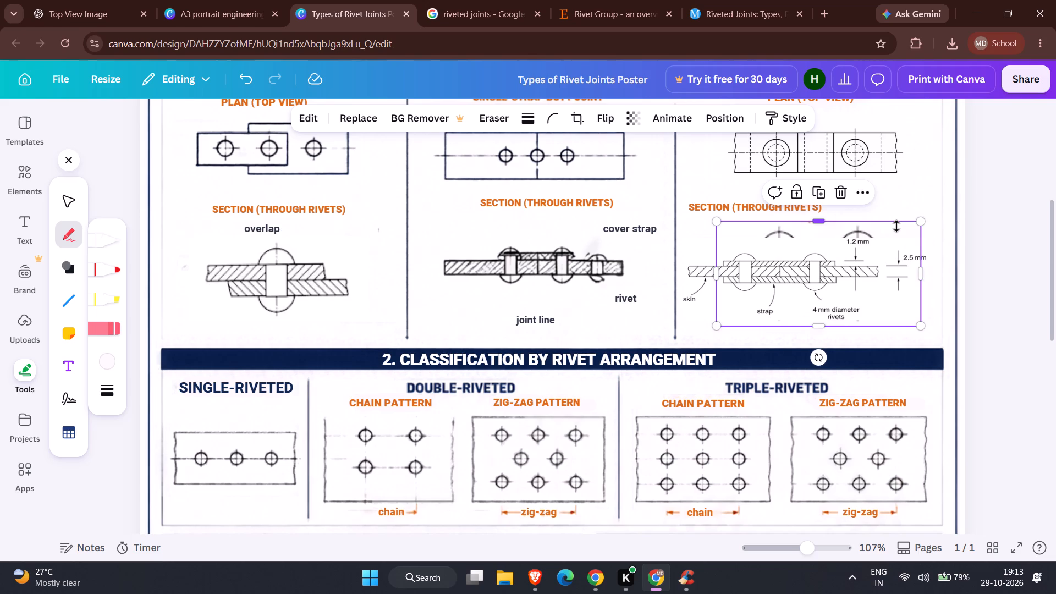
{"action": "key", "text": "Delete"}
Fine-tune the double-strap column by shifting the plan image slightly left and centring the section image under the double-strap plan heading.
{"action": "left_click_drag", "start_coordinate": [821, 251], "coordinate": [825, 248]}
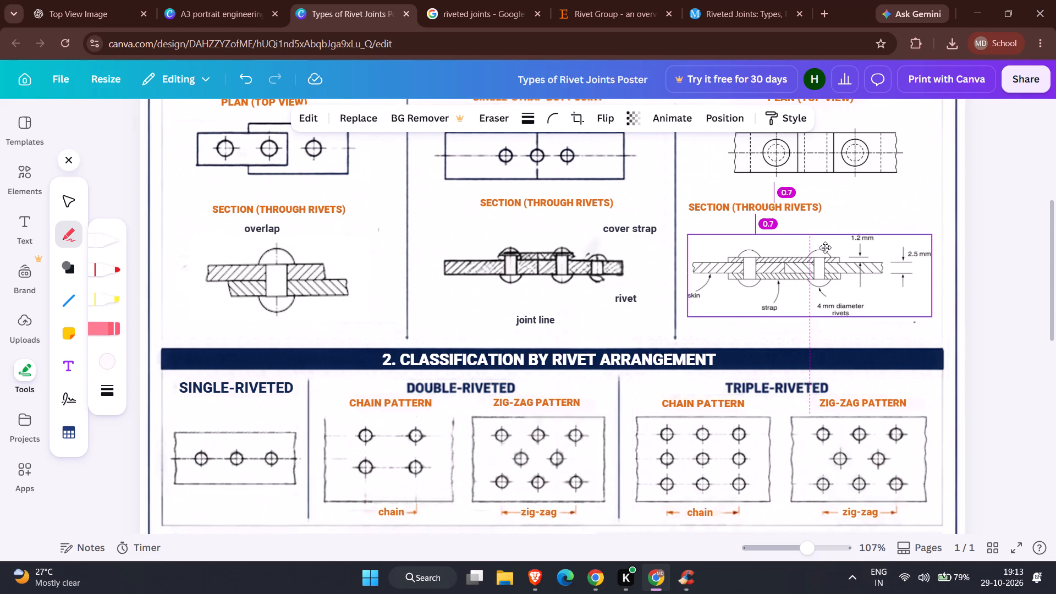
{"action": "left_click_drag", "start_coordinate": [825, 248], "coordinate": [825, 246]}
{"action": "left_click", "coordinate": [998, 240]}
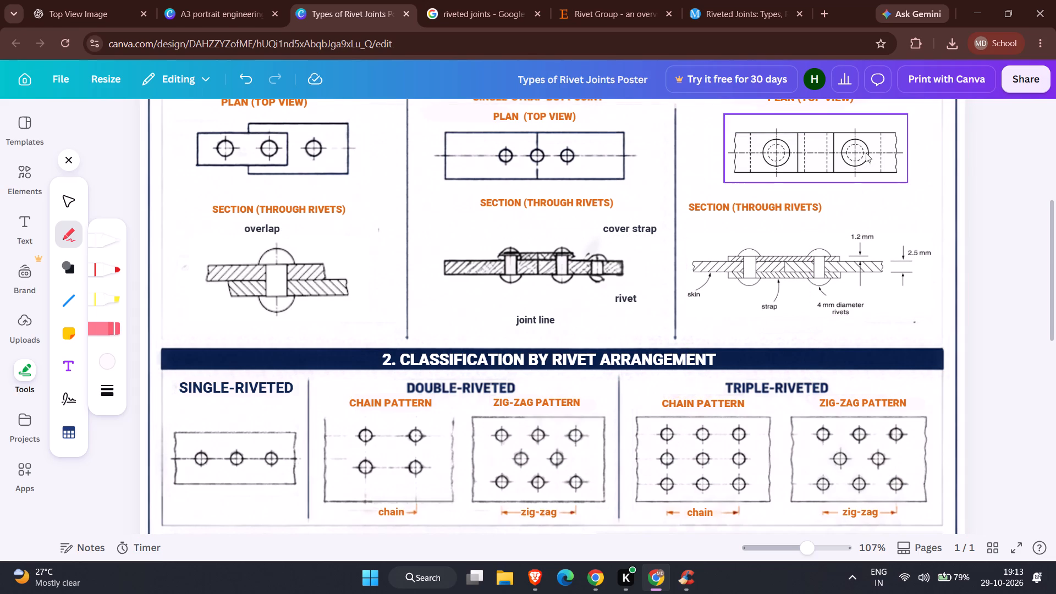
{"action": "left_click", "coordinate": [853, 155]}
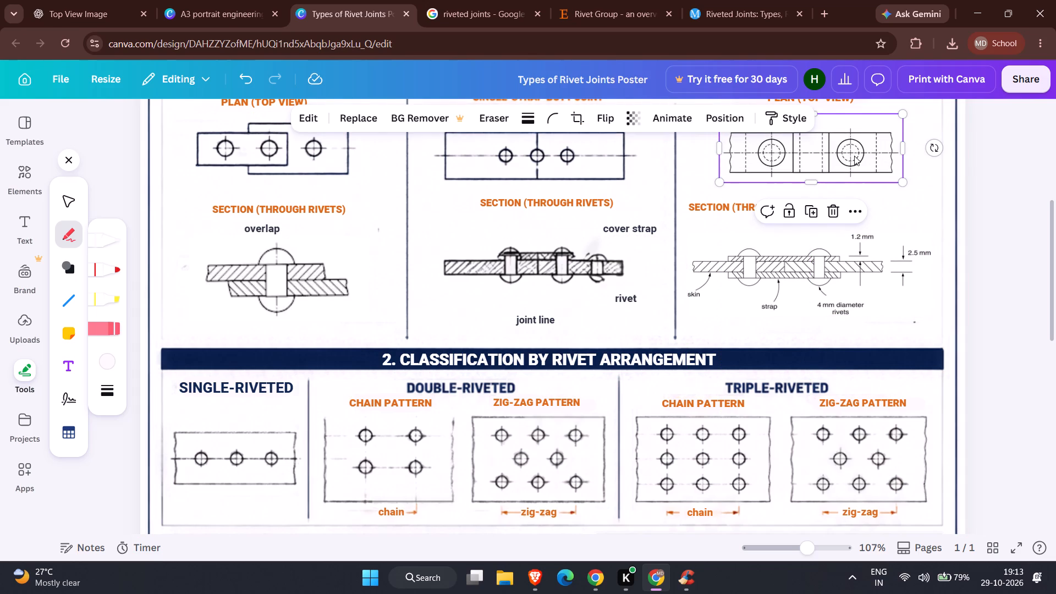
{"action": "left_click_drag", "start_coordinate": [825, 157], "coordinate": [820, 157]}
{"action": "left_click_drag", "start_coordinate": [838, 289], "coordinate": [850, 284]}
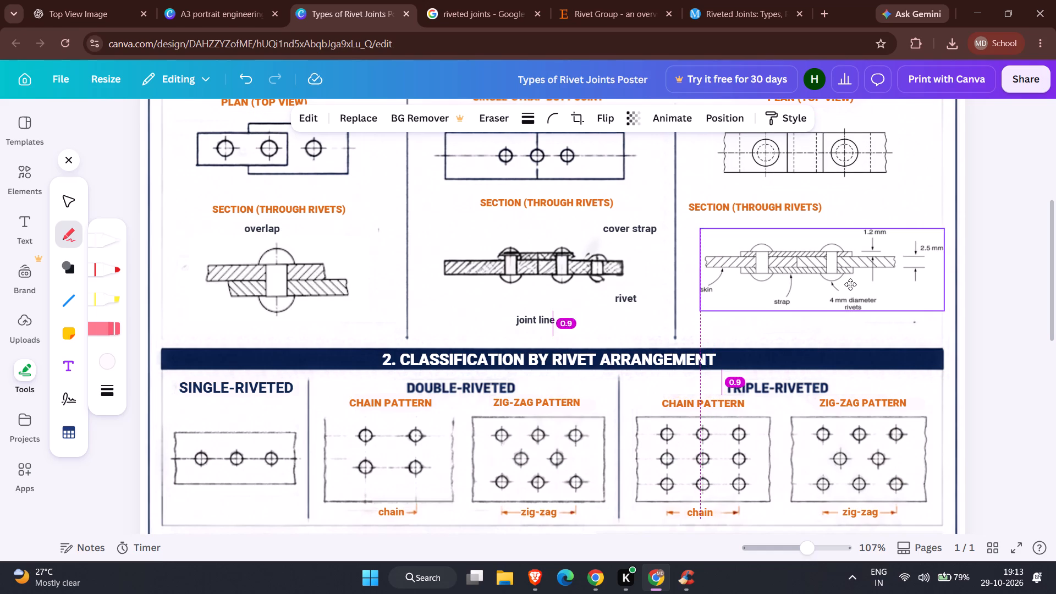
{"action": "left_click_drag", "start_coordinate": [850, 284], "coordinate": [850, 284]}
{"action": "left_click_drag", "start_coordinate": [840, 288], "coordinate": [828, 288]}
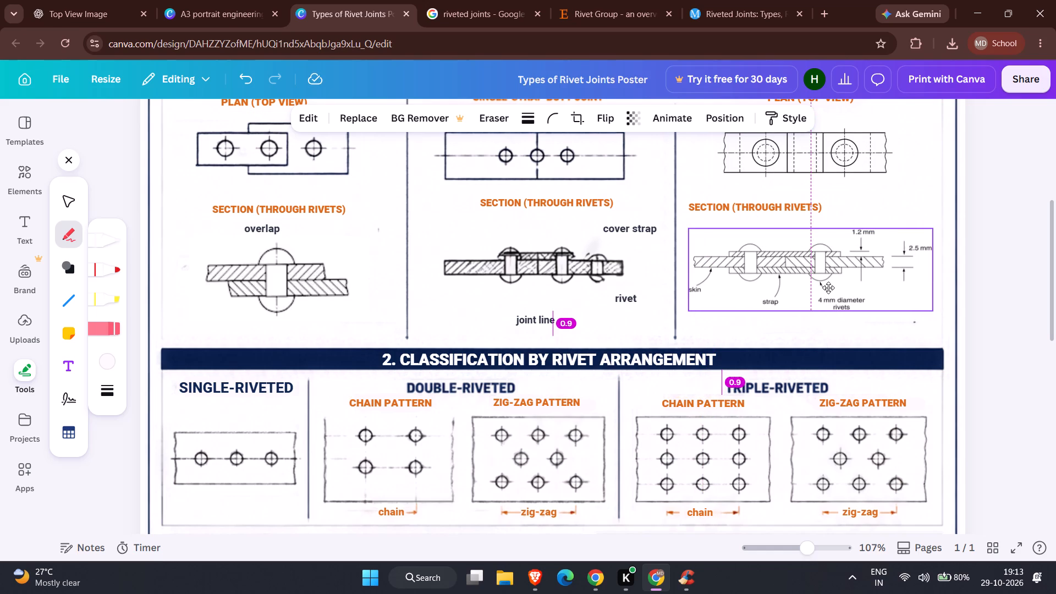
{"action": "left_click_drag", "start_coordinate": [828, 288], "coordinate": [831, 288]}
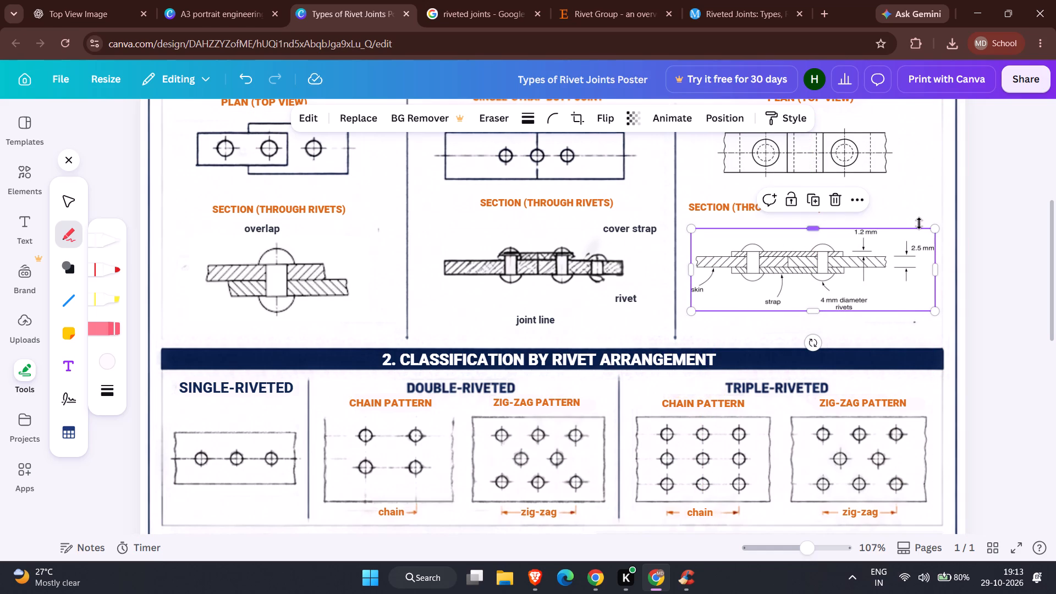
{"action": "left_click", "coordinate": [986, 228]}
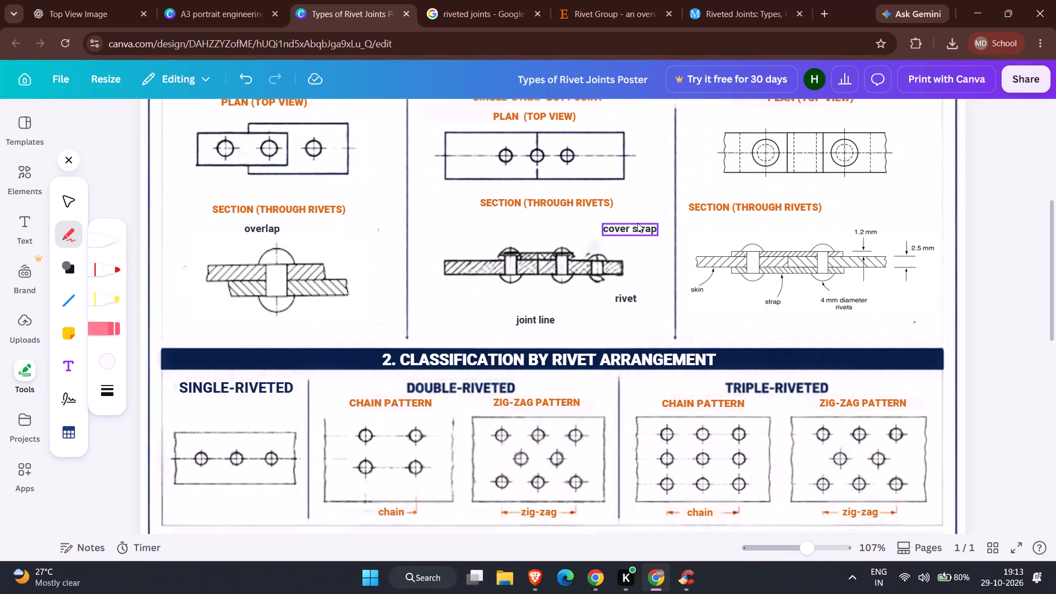
Delete the "cover strap", "rivet" and "joint line" label texts around the single-strap section drawing.
{"action": "left_click", "coordinate": [637, 223]}
{"action": "key", "text": "Delete"}
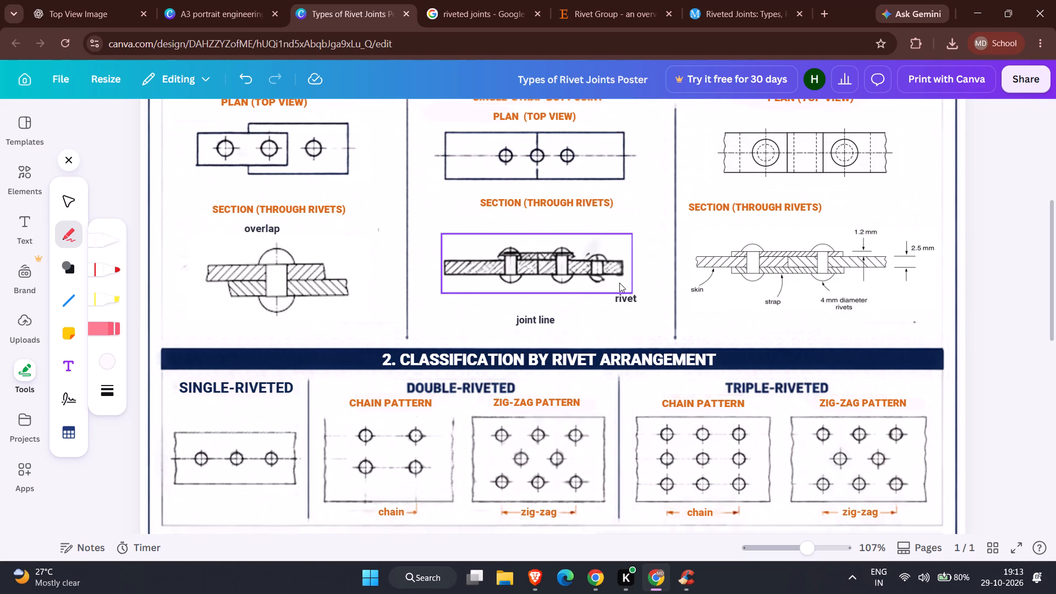
{"action": "left_click", "coordinate": [623, 298]}
{"action": "key", "text": "Delete"}
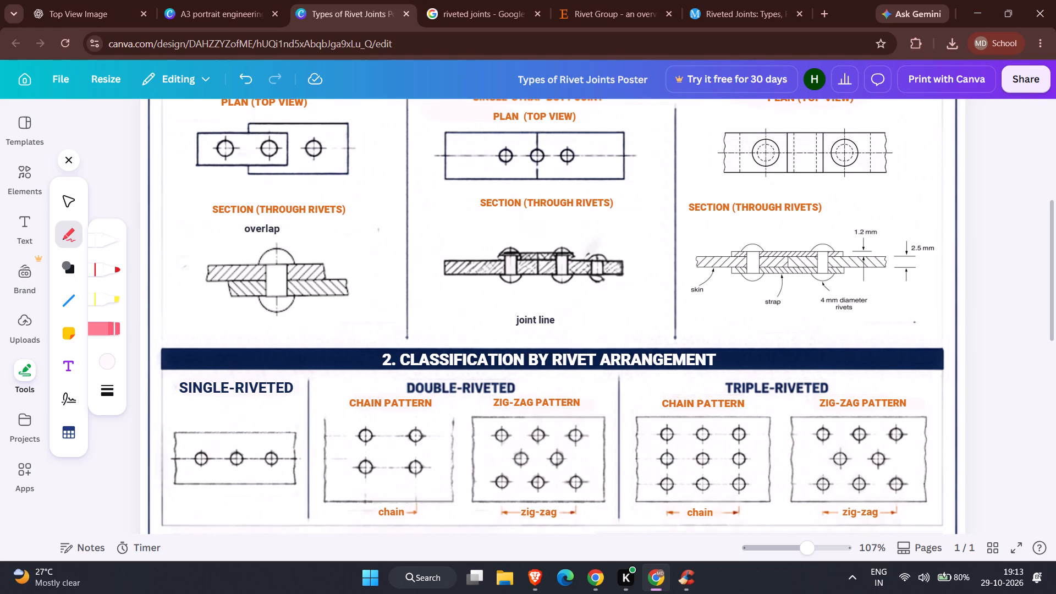
{"action": "left_click_drag", "start_coordinate": [540, 311], "coordinate": [540, 318]}
{"action": "left_click", "coordinate": [540, 318]}
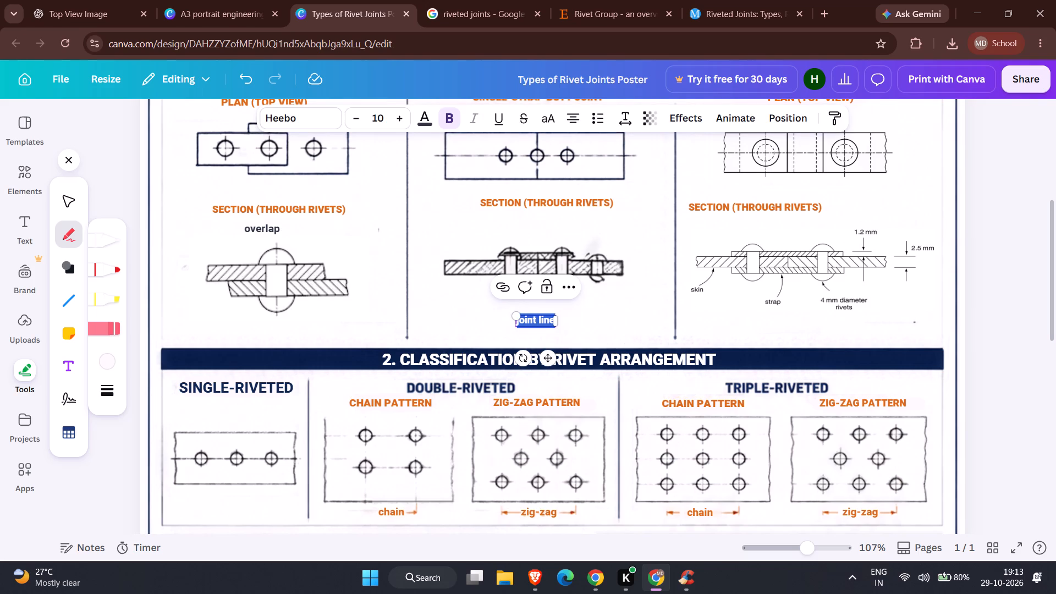
{"action": "key", "text": "Delete"}
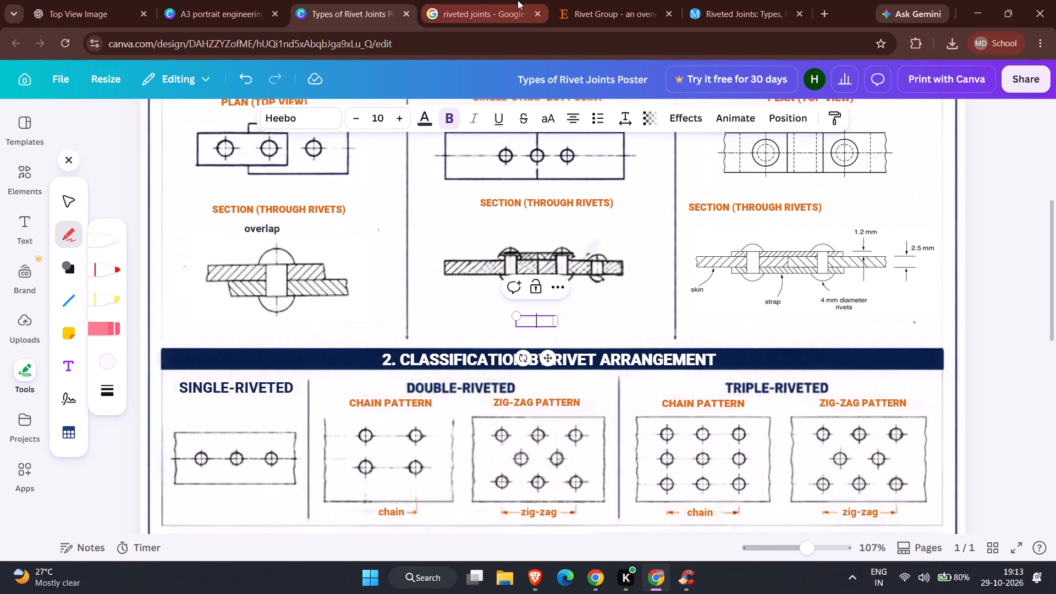
Search Google Images for "riveted BUT joints", look through the results for a single-strap section drawing, and return to the earlier riveted joints results.
{"action": "left_click", "coordinate": [518, 0]}
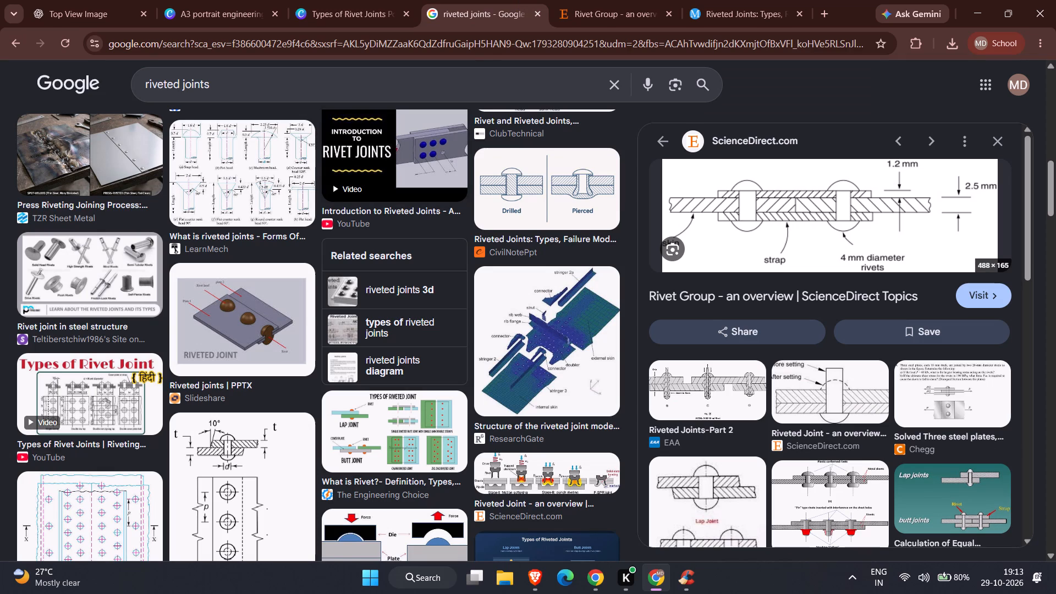
{"action": "left_click", "coordinate": [284, 97]}
{"action": "key", "text": "space"}
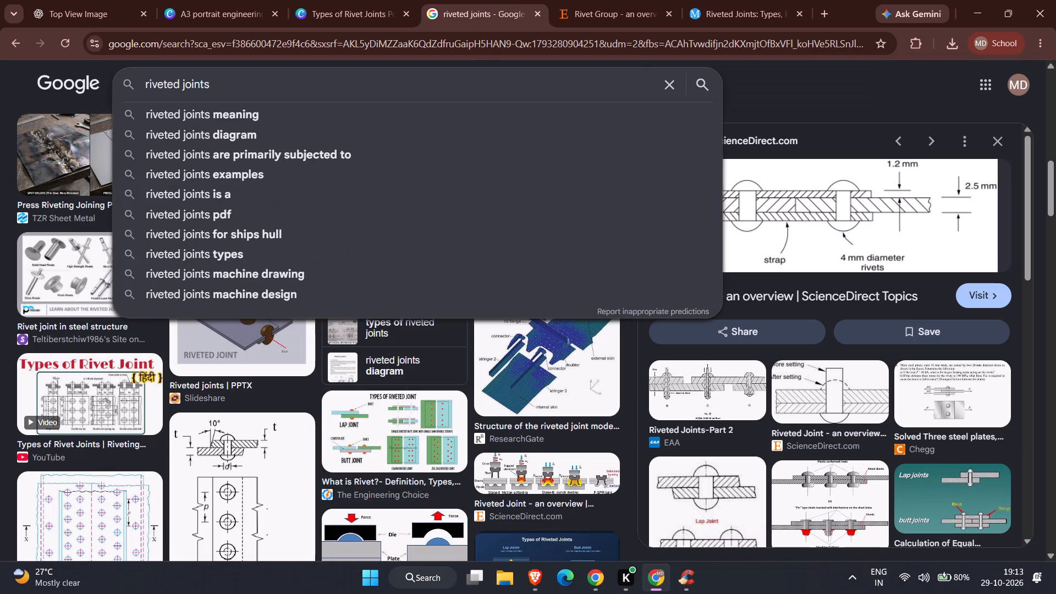
{"action": "key", "text": "Left"}
{"action": "key", "text": "Left"}
{"action": "key", "text": "Left"}
{"action": "key", "text": "Left"}
{"action": "key", "text": "Left"}
{"action": "key", "text": "Left"}
{"action": "key", "text": "Left"}
{"action": "key", "text": "space"}
{"action": "type", "text": "BUT"}
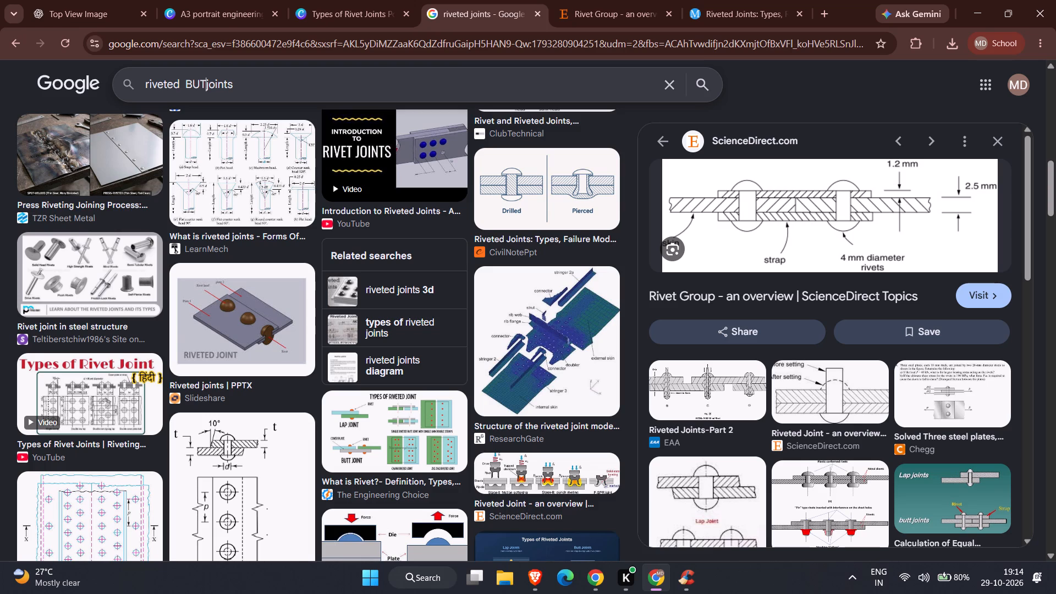
{"action": "key", "text": "space"}
{"action": "key", "text": "Return"}
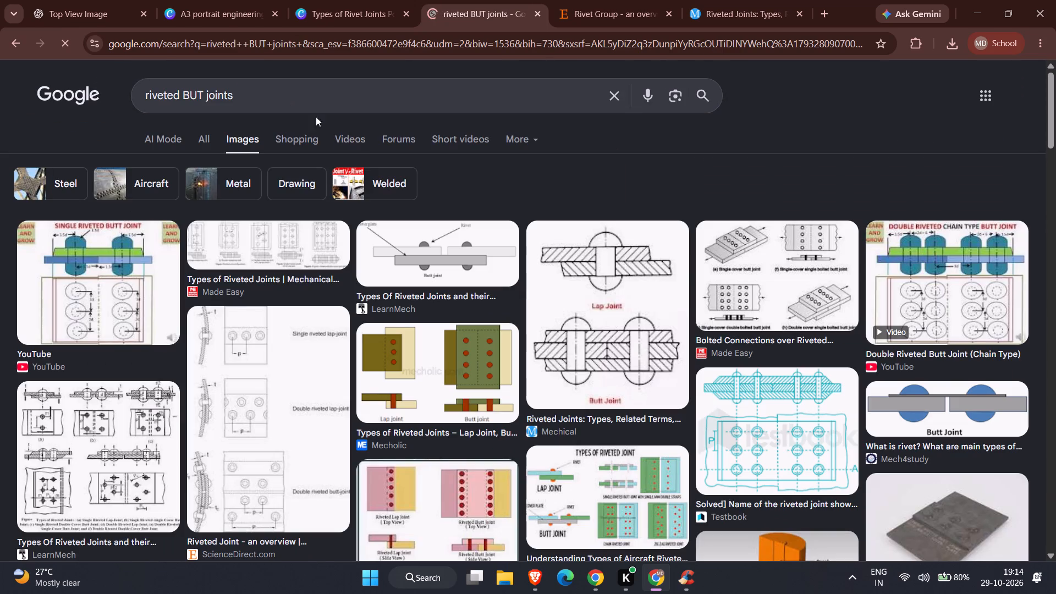
{"action": "scroll", "coordinate": [451, 370], "scroll_direction": "down", "scroll_amount": 1}
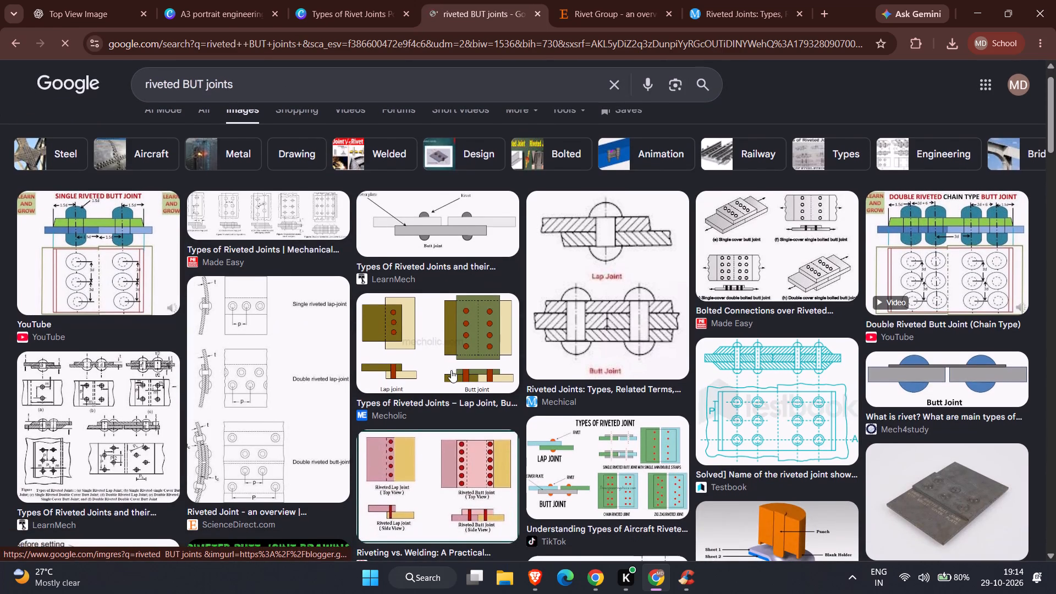
{"action": "scroll", "coordinate": [658, 374], "scroll_direction": "down", "scroll_amount": 1}
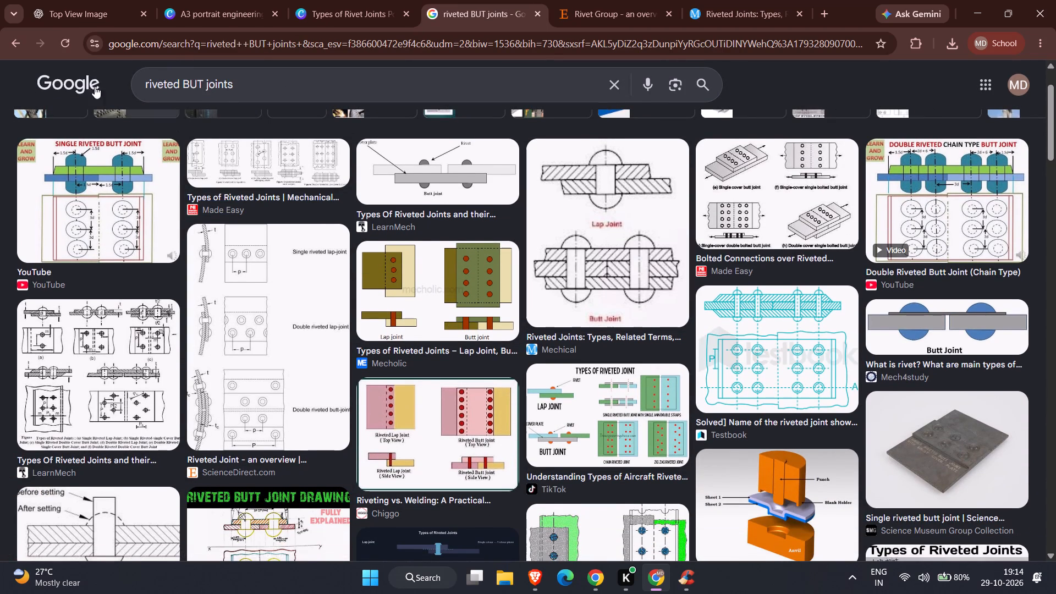
{"action": "left_click", "coordinate": [15, 41]}
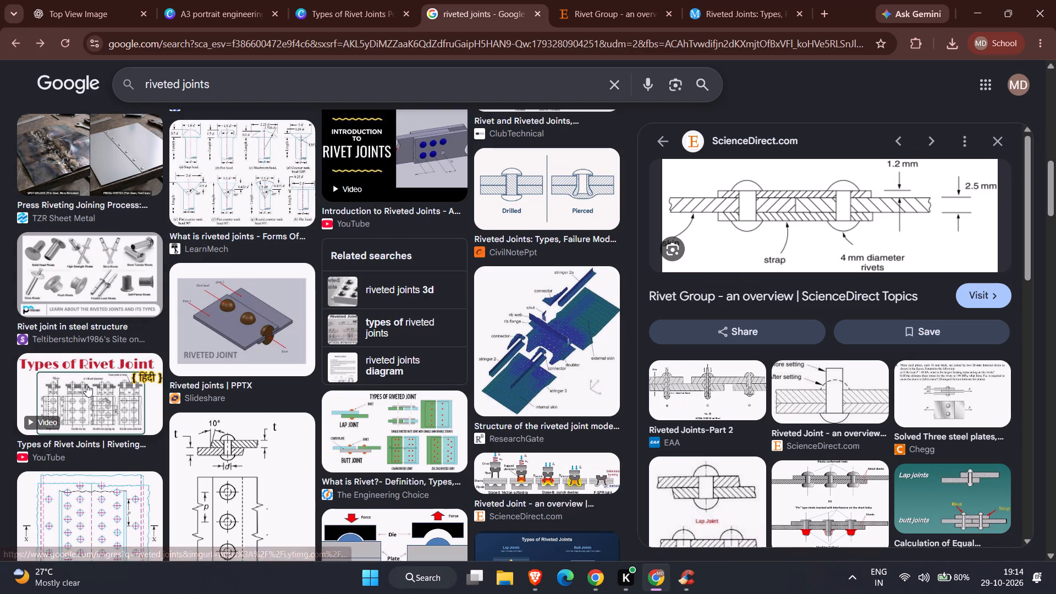
Open the YouTube Types of Rivet Joints result, open the related LearnMech riveted joints figure and copy that image.
{"action": "left_click", "coordinate": [86, 384]}
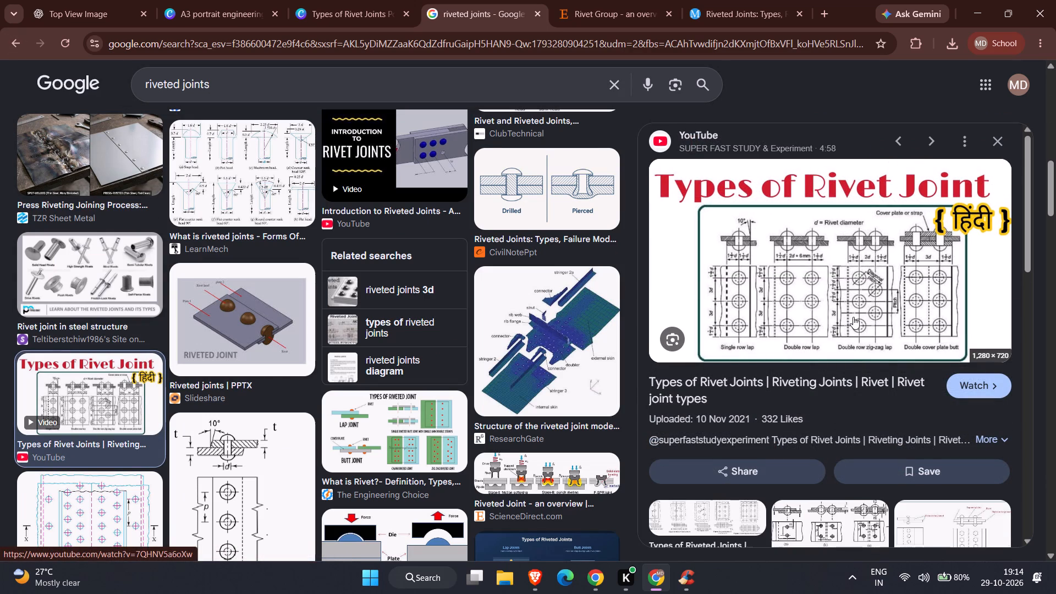
{"action": "scroll", "coordinate": [853, 317], "scroll_direction": "down", "scroll_amount": 2}
{"action": "left_click", "coordinate": [825, 339]}
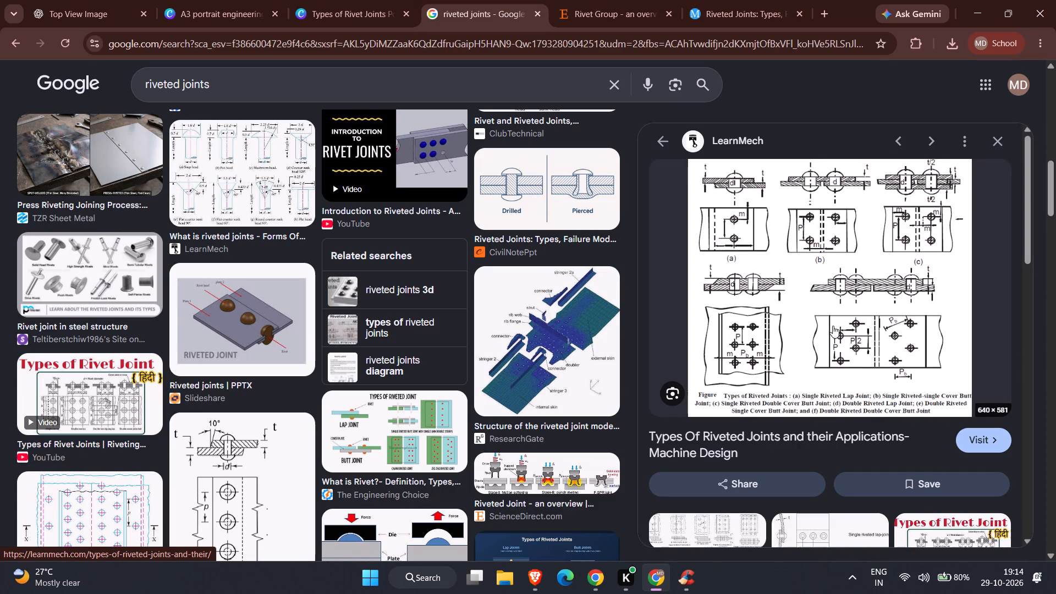
{"action": "right_click", "coordinate": [858, 283]}
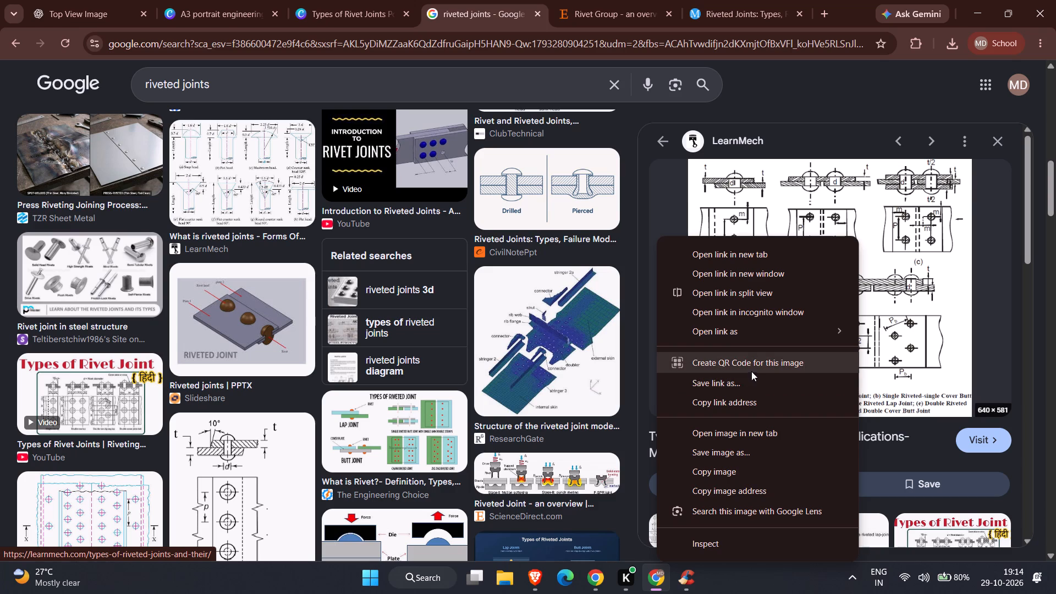
{"action": "left_click", "coordinate": [728, 474]}
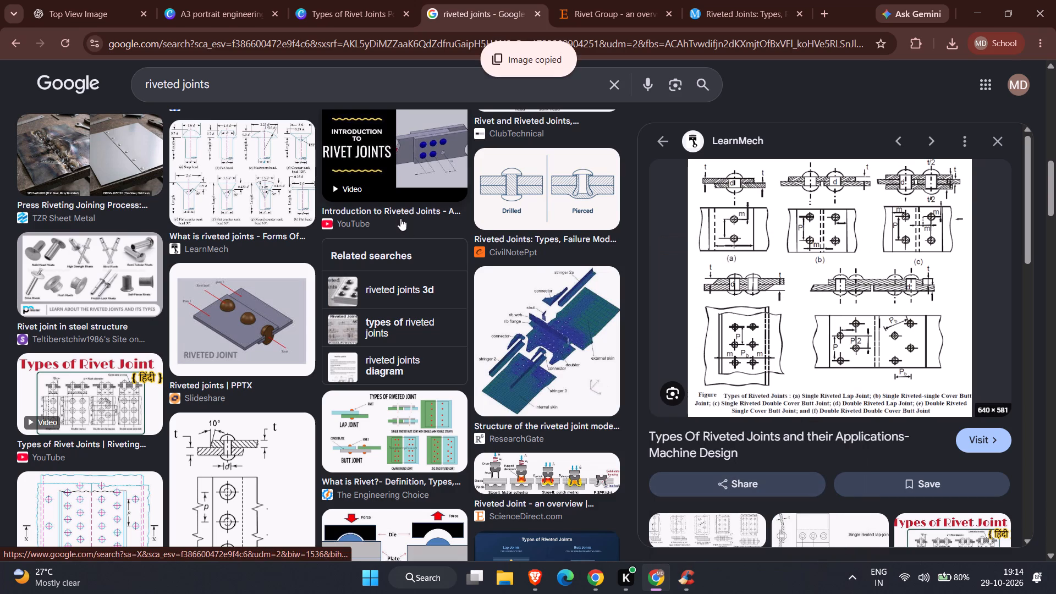
Switch back to the Types of Rivet Joints Poster and clear away the emptied text box below the single-strap section drawing.
{"action": "left_click", "coordinate": [232, 0]}
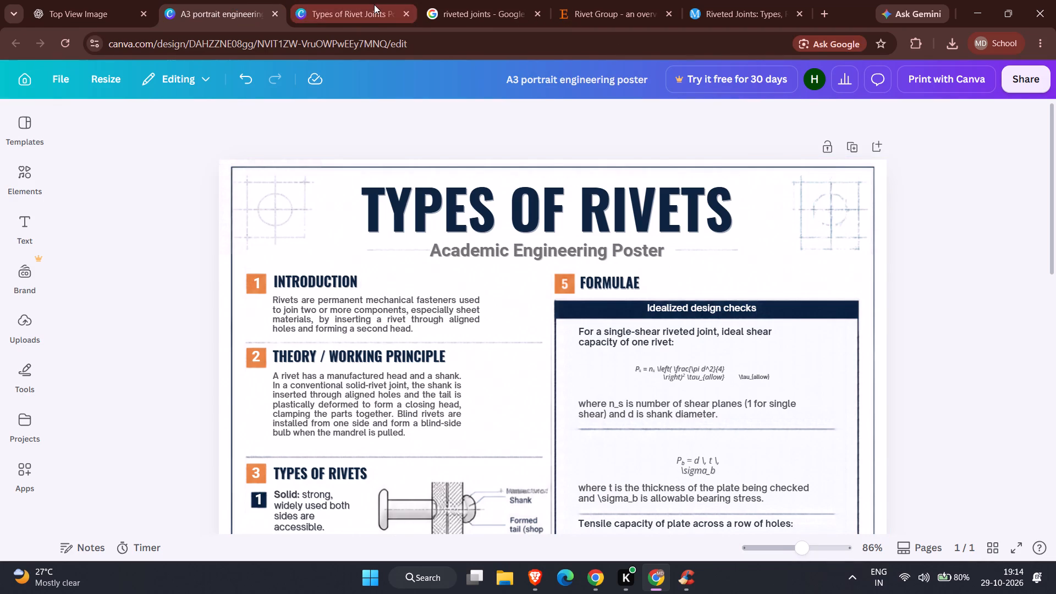
{"action": "left_click", "coordinate": [374, 4]}
{"action": "scroll", "coordinate": [498, 276], "scroll_direction": "up", "scroll_amount": 2}
{"action": "scroll", "coordinate": [498, 276], "scroll_direction": "down", "scroll_amount": 1}
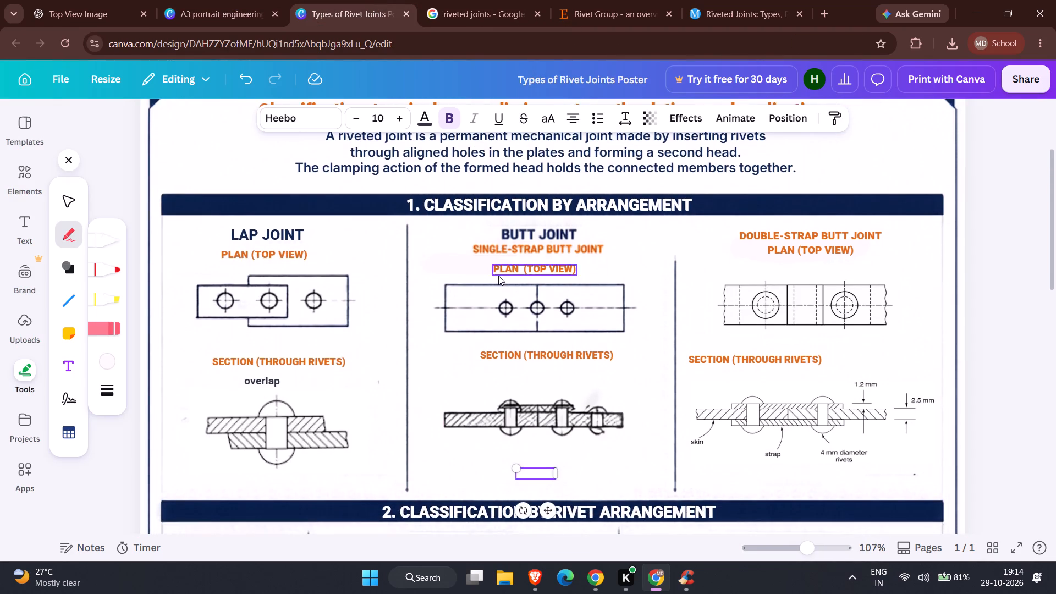
{"action": "scroll", "coordinate": [498, 276], "scroll_direction": "down", "scroll_amount": 1}
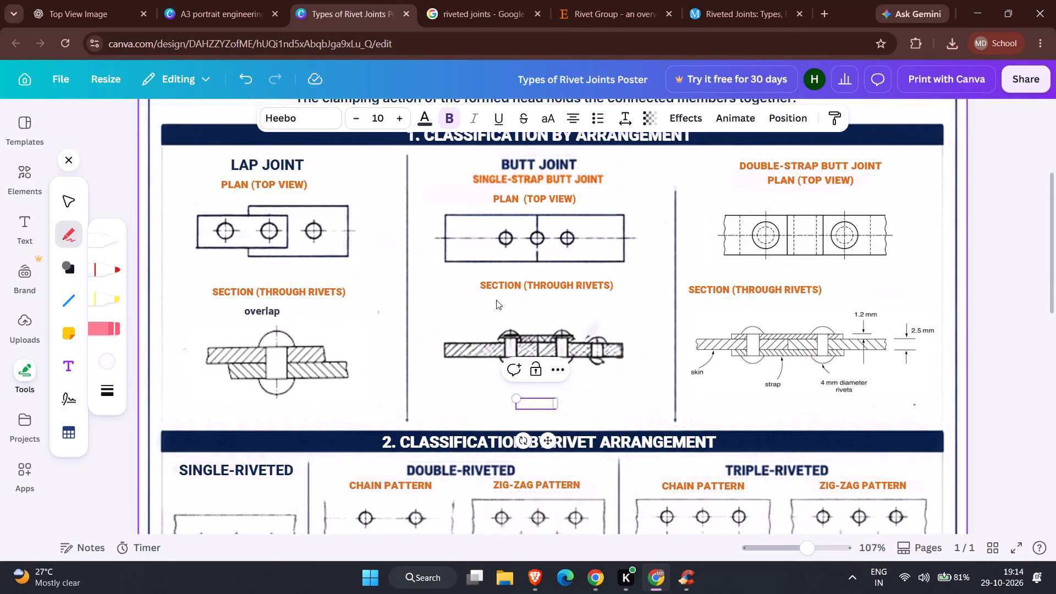
{"action": "scroll", "coordinate": [496, 300], "scroll_direction": "up", "scroll_amount": 1}
{"action": "key", "text": "Delete"}
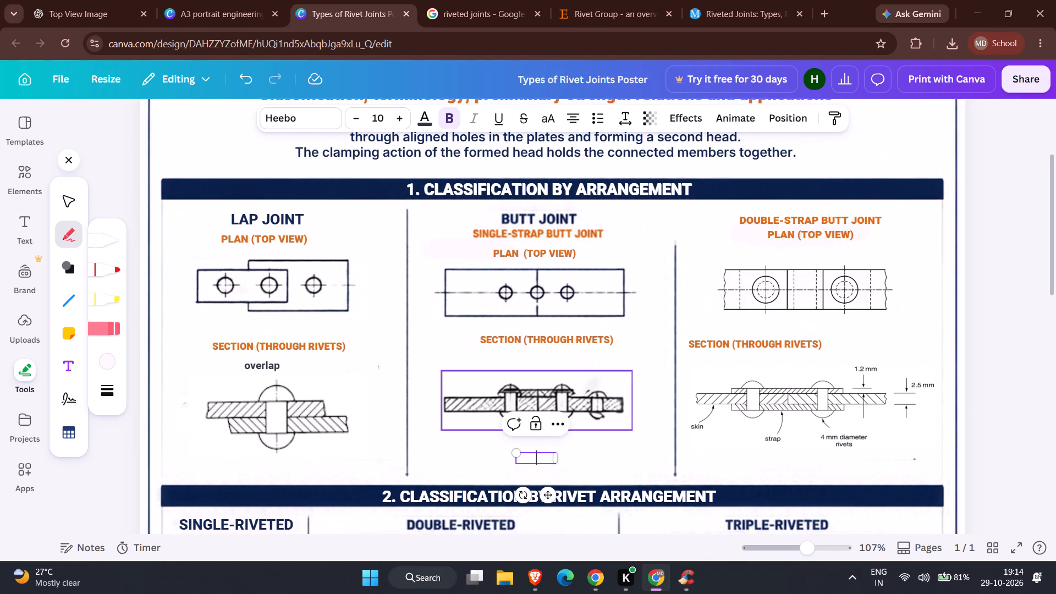
{"action": "left_click", "coordinate": [649, 337]}
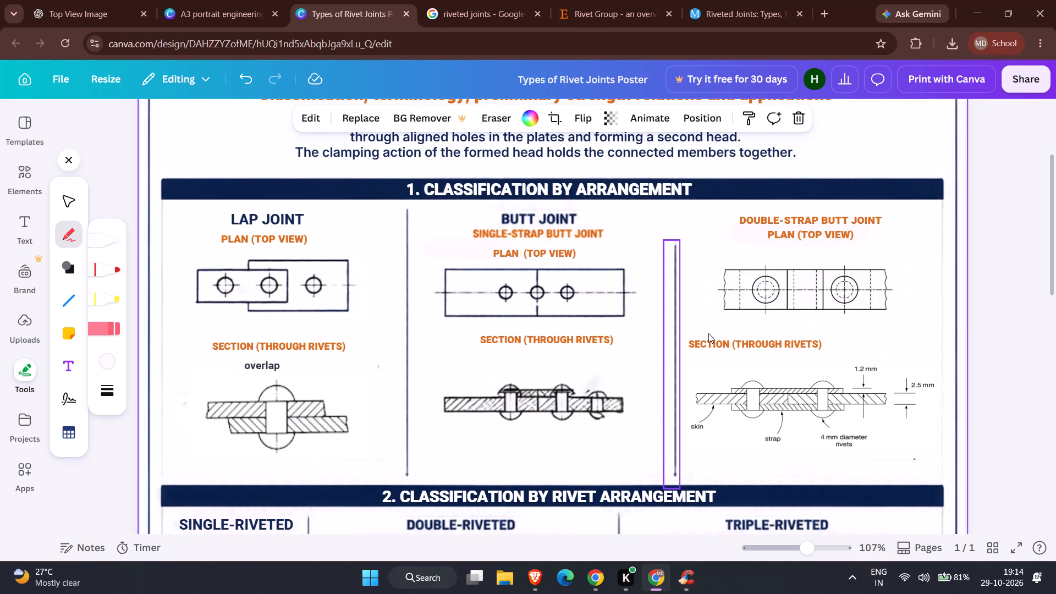
Paste the copied riveted joints figure onto the poster and crop the caption off its bottom edge.
{"action": "key", "text": "ctrl+v"}
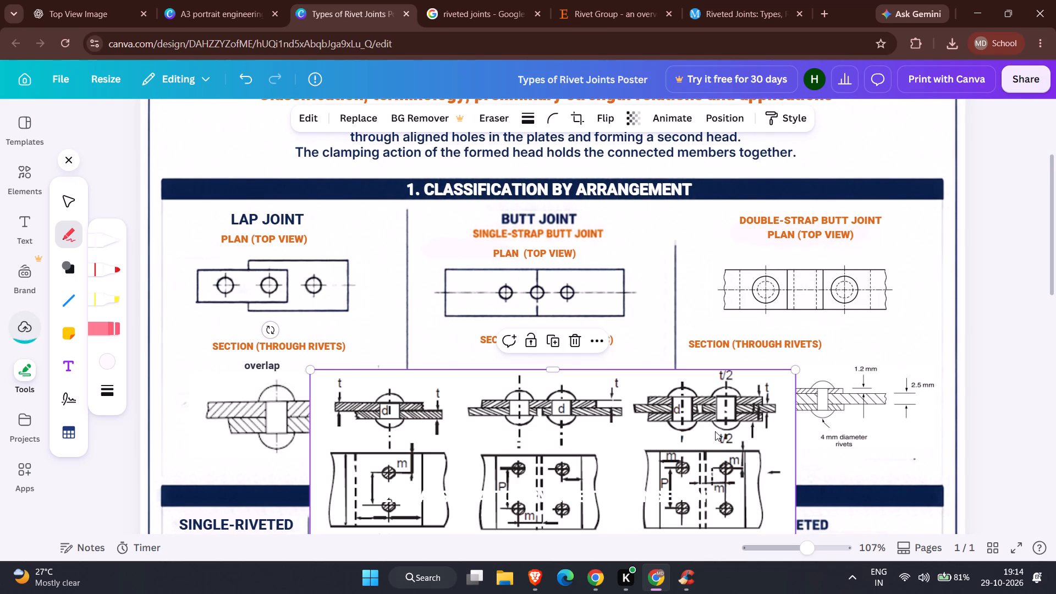
{"action": "left_click_drag", "start_coordinate": [715, 438], "coordinate": [622, 282]}
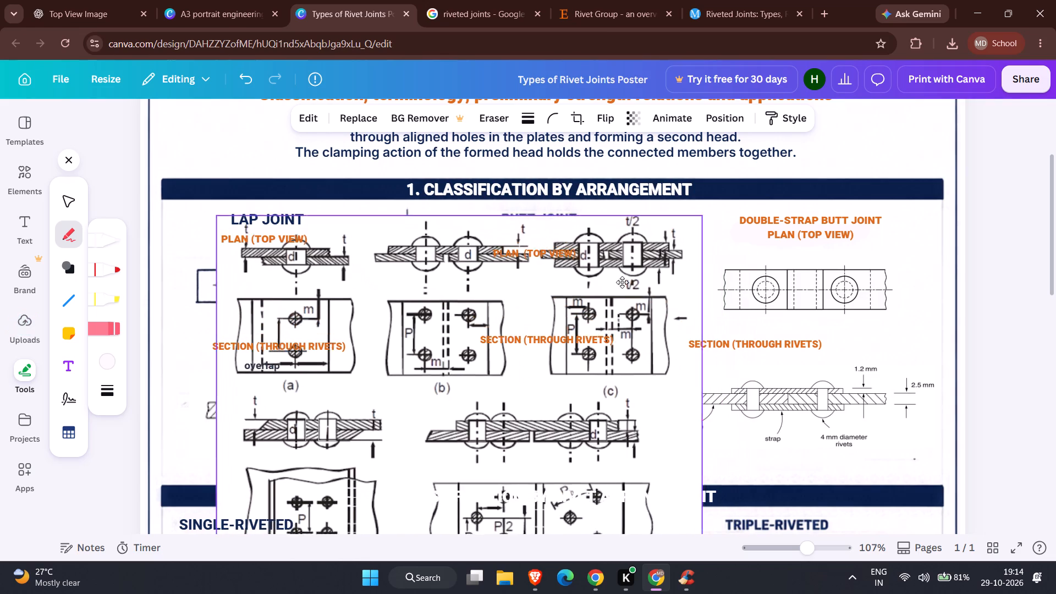
{"action": "left_click_drag", "start_coordinate": [622, 282], "coordinate": [665, 296]}
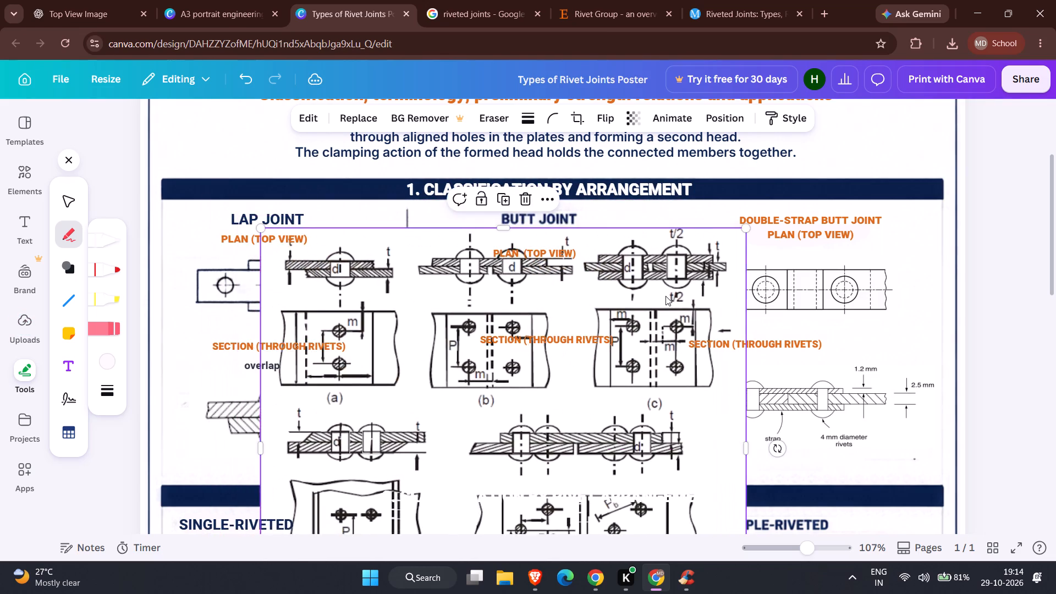
{"action": "scroll", "coordinate": [665, 296], "scroll_direction": "up", "scroll_amount": 1}
{"action": "scroll", "coordinate": [665, 296], "scroll_direction": "down", "scroll_amount": 3}
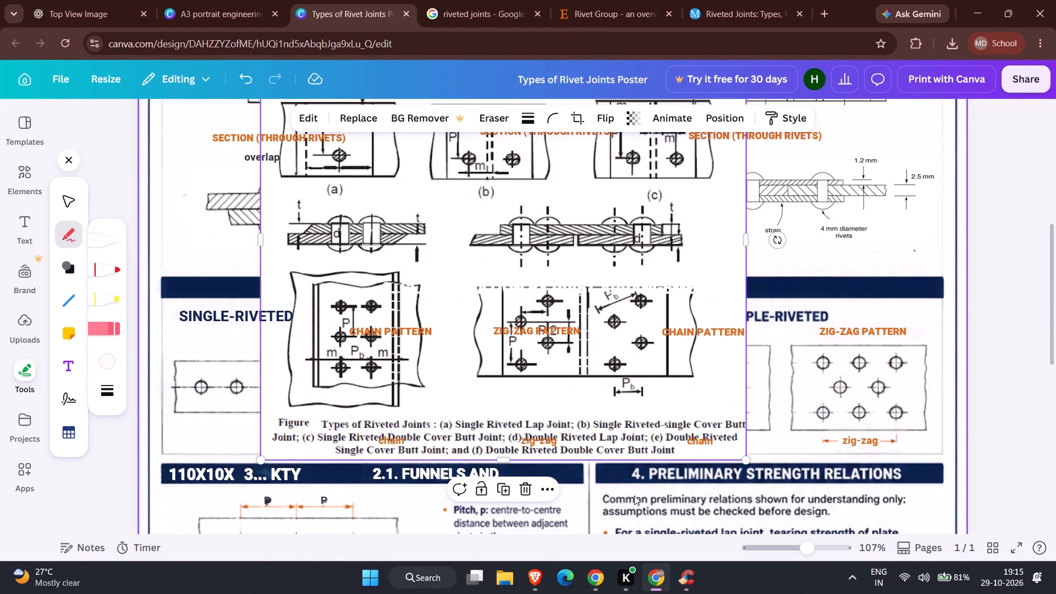
{"action": "left_click_drag", "start_coordinate": [502, 460], "coordinate": [507, 420]}
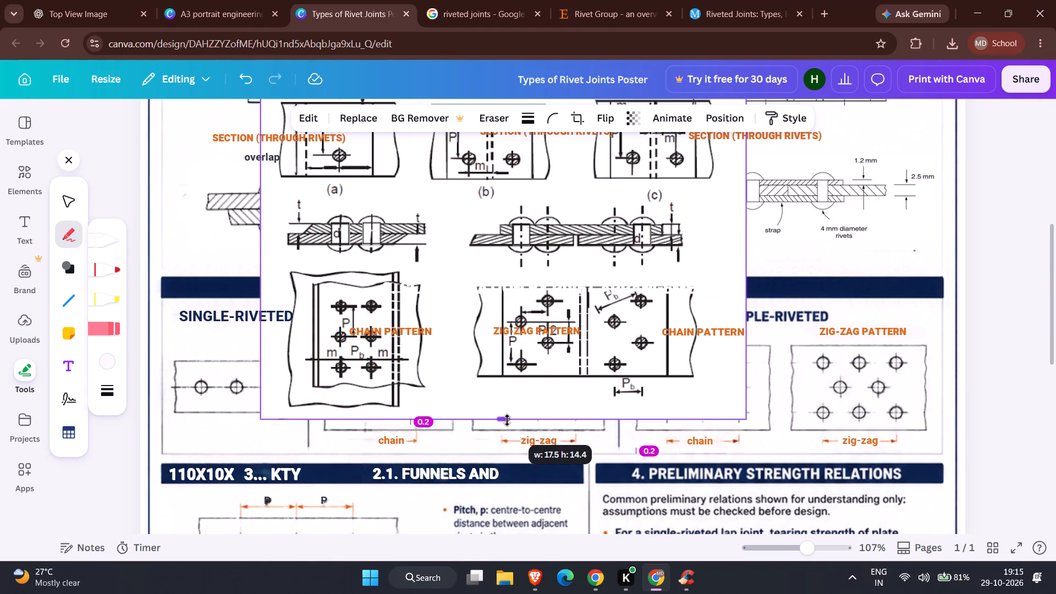
{"action": "left_click_drag", "start_coordinate": [507, 420], "coordinate": [509, 415]}
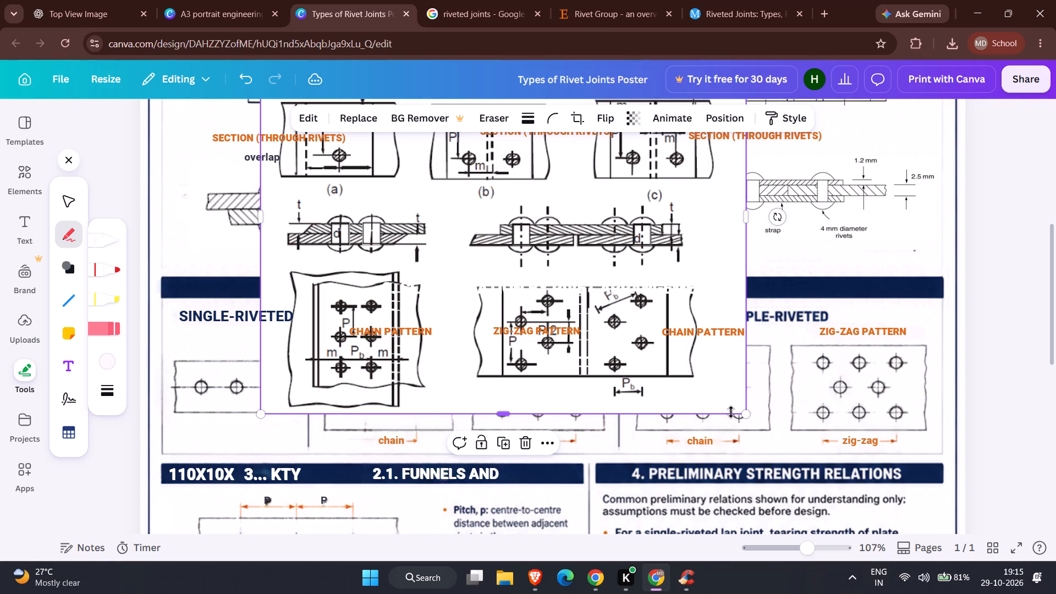
Shrink the pasted riveted joints figure to roughly two-thirds size and move it over the LAP JOINT column.
{"action": "left_click_drag", "start_coordinate": [457, 224], "coordinate": [468, 316]}
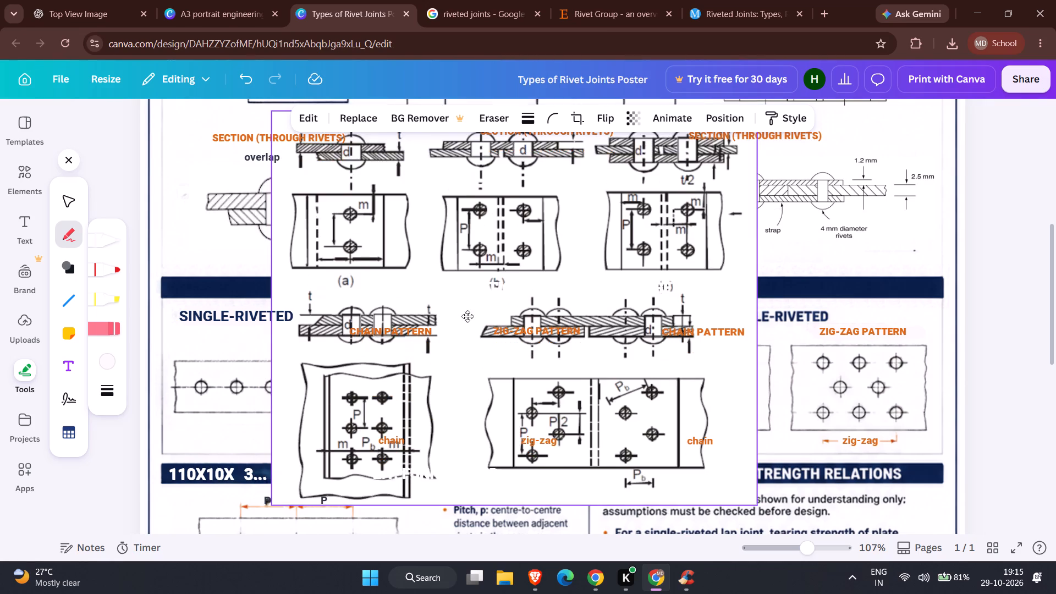
{"action": "left_click_drag", "start_coordinate": [468, 316], "coordinate": [460, 230]}
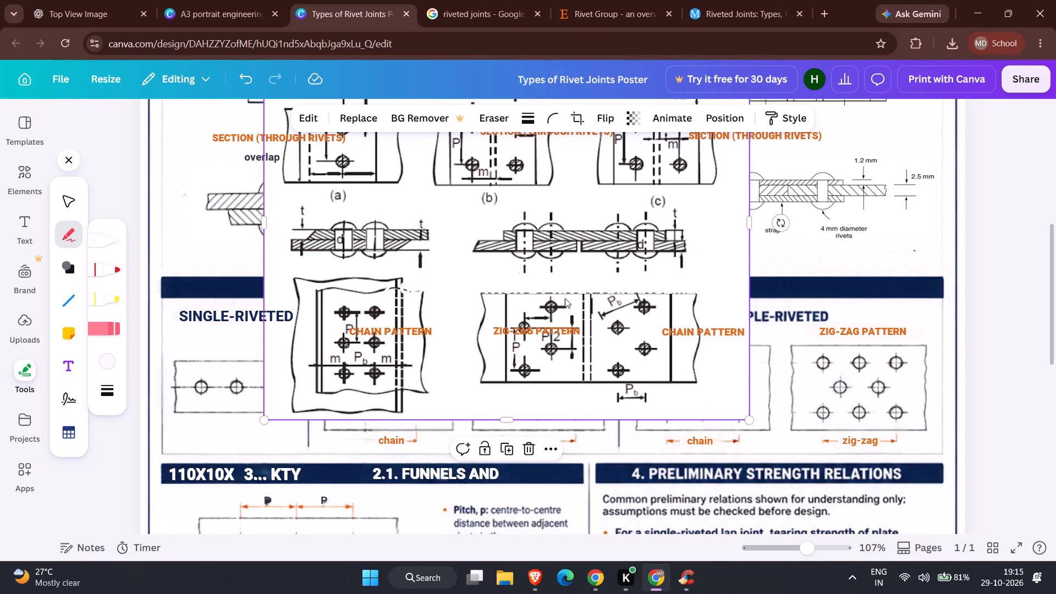
{"action": "left_click_drag", "start_coordinate": [752, 422], "coordinate": [557, 297]}
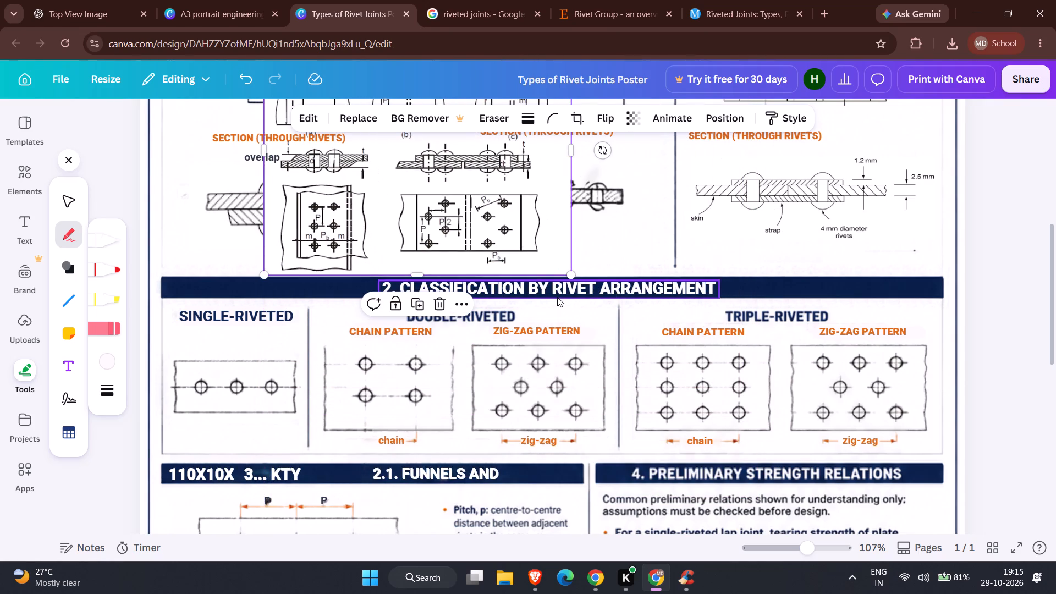
{"action": "left_click_drag", "start_coordinate": [474, 224], "coordinate": [426, 313]}
{"action": "scroll", "coordinate": [426, 313], "scroll_direction": "up", "scroll_amount": 1}
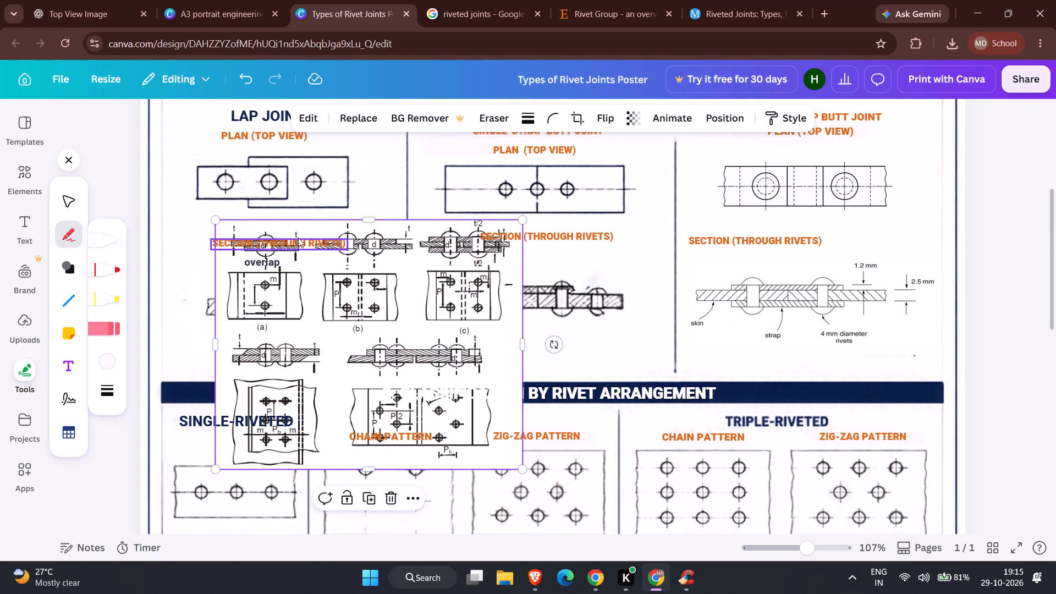
Delete the "SECTION (THROUGH RIVETS)" label in the LAP JOINT column.
{"action": "left_click", "coordinate": [298, 238]}
{"action": "key", "text": "Delete"}
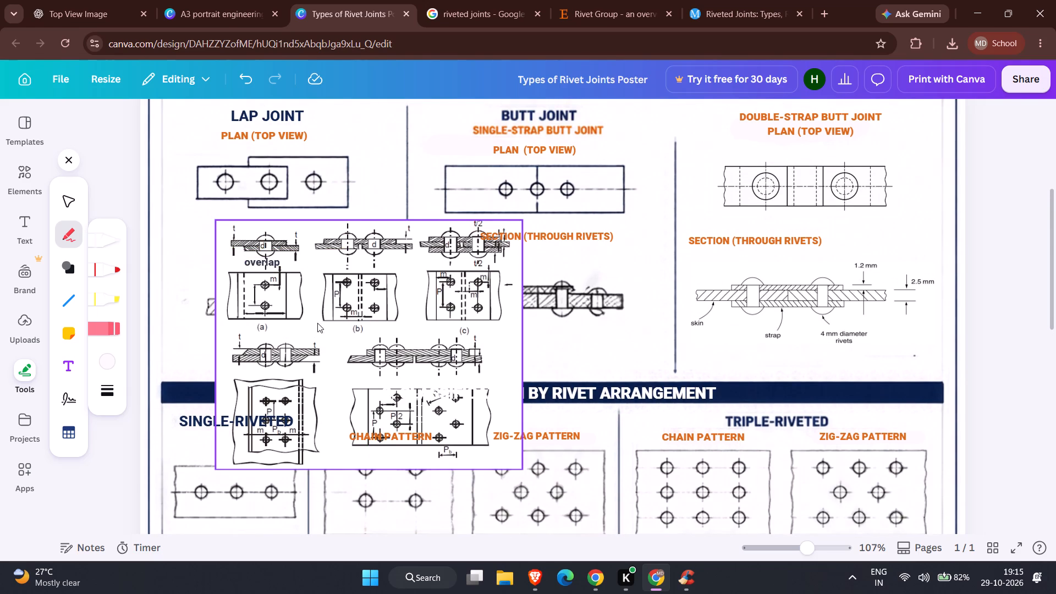
Crop the pasted figure from its right side down to the lap joint drawings and shift it within the LAP JOINT column.
{"action": "left_click_drag", "start_coordinate": [317, 323], "coordinate": [298, 249]}
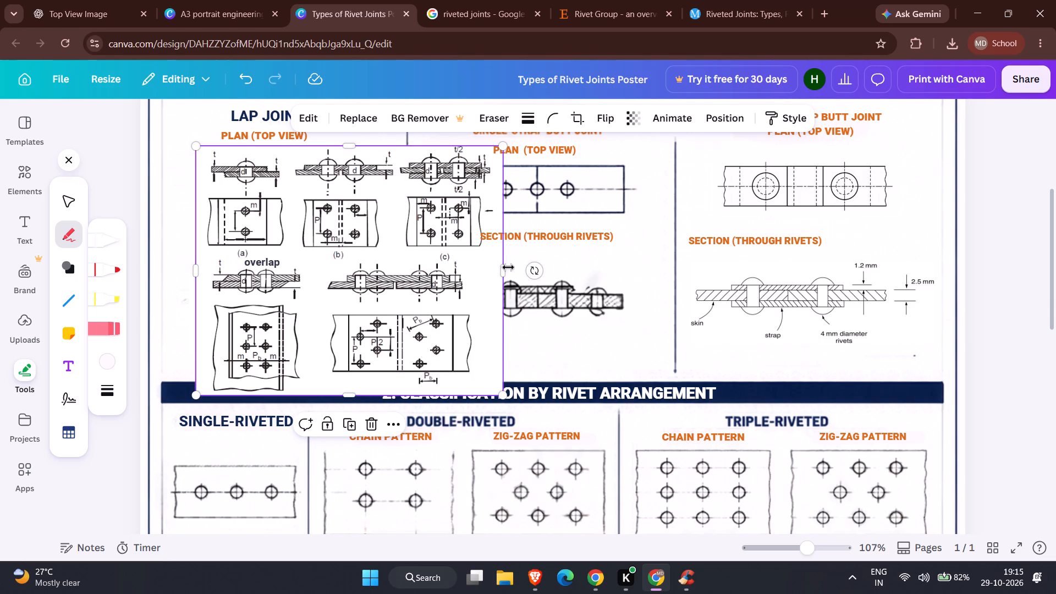
{"action": "left_click_drag", "start_coordinate": [505, 271], "coordinate": [318, 262]}
{"action": "left_click_drag", "start_coordinate": [293, 274], "coordinate": [317, 271]}
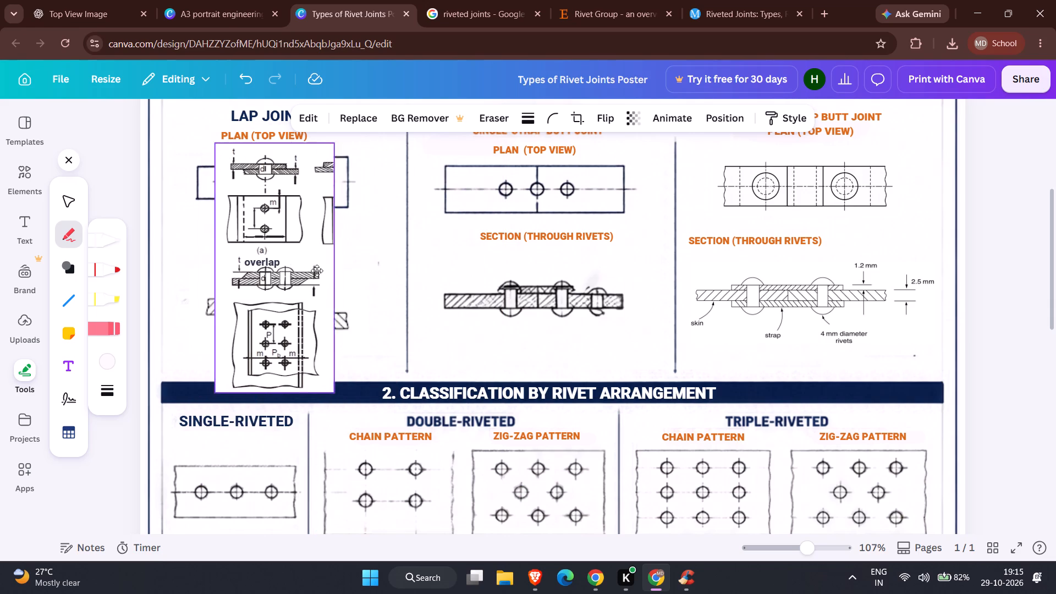
{"action": "left_click_drag", "start_coordinate": [317, 271], "coordinate": [339, 269]}
Delete the "overlap" label in the LAP JOINT column.
{"action": "left_click", "coordinate": [274, 262]}
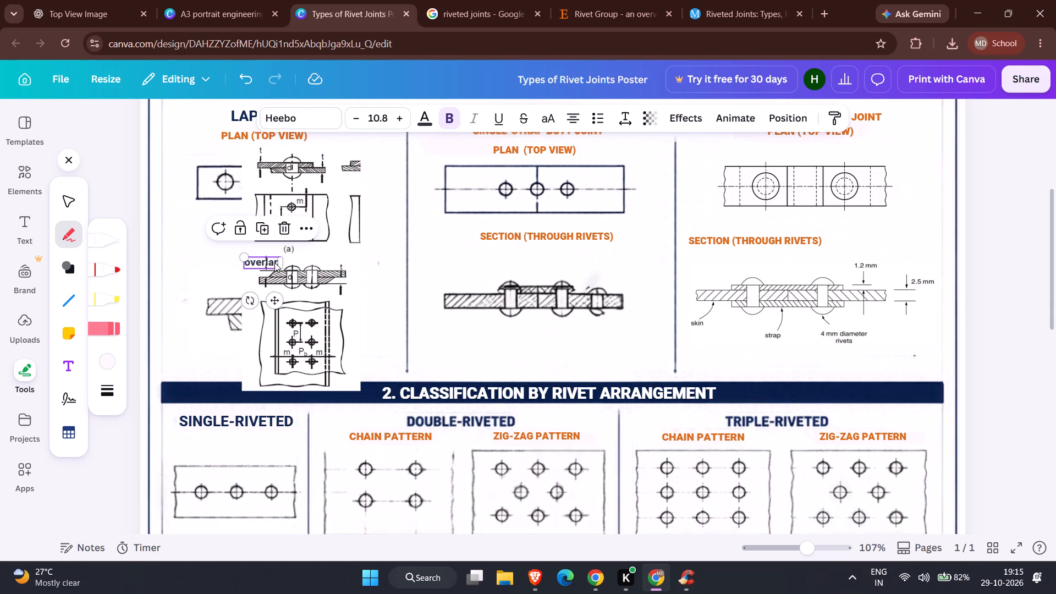
{"action": "key", "text": "Delete"}
Position the cropped lap joint figure beneath the LAP JOINT heading, above the section 2 banner.
{"action": "left_click_drag", "start_coordinate": [320, 268], "coordinate": [300, 268]}
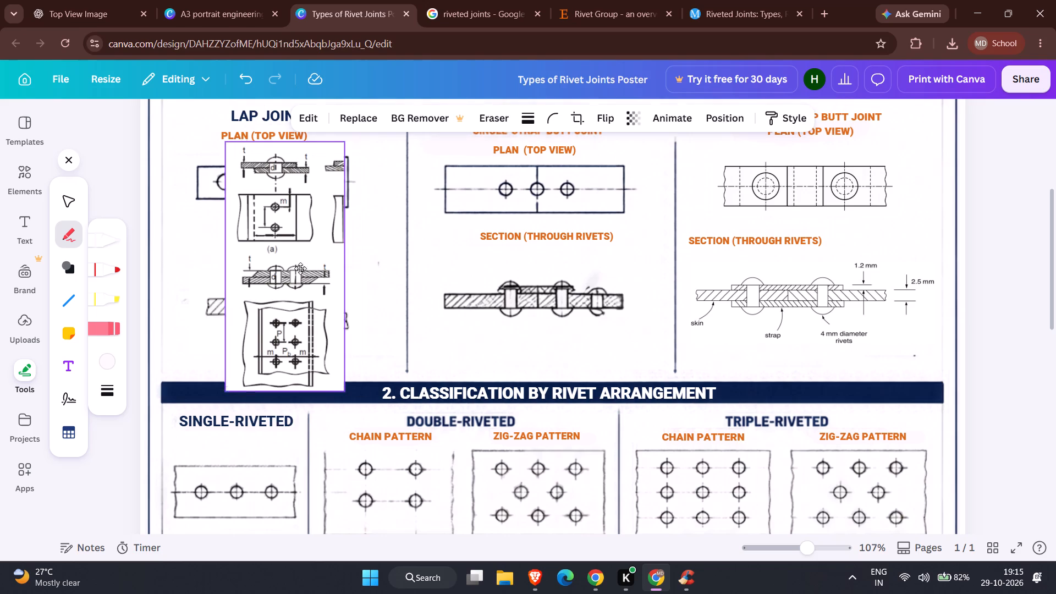
{"action": "left_click_drag", "start_coordinate": [300, 268], "coordinate": [297, 251]}
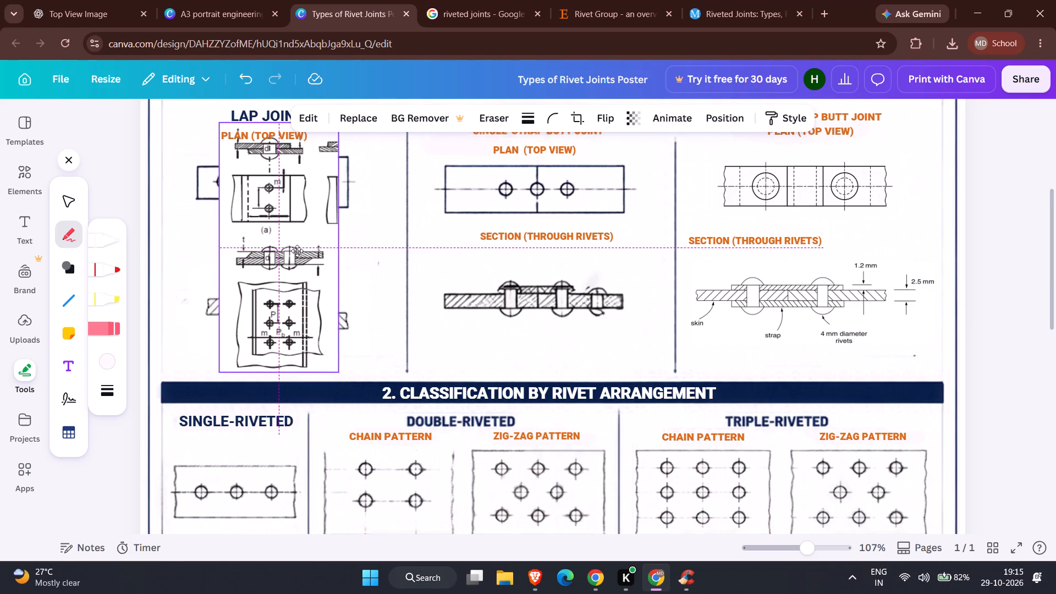
{"action": "left_click_drag", "start_coordinate": [297, 251], "coordinate": [296, 254]}
Delete the old lap joint plan drawing behind the new figure and its "PLAN (TOP VIEW)" label.
{"action": "scroll", "coordinate": [364, 225], "scroll_direction": "up", "scroll_amount": 1}
{"action": "left_click", "coordinate": [360, 245]}
{"action": "key", "text": "Delete"}
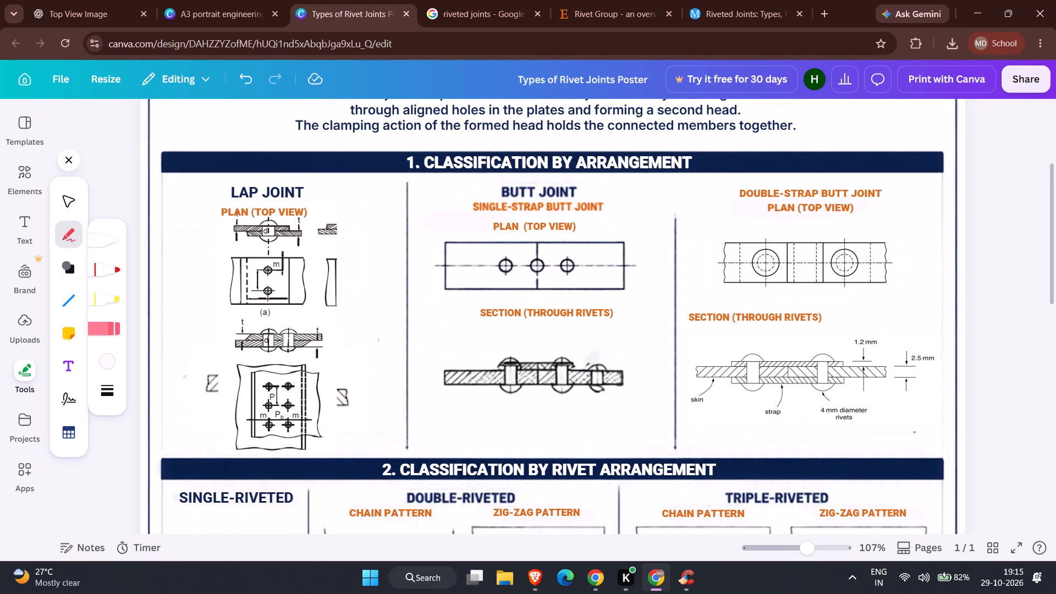
{"action": "left_click", "coordinate": [285, 213]}
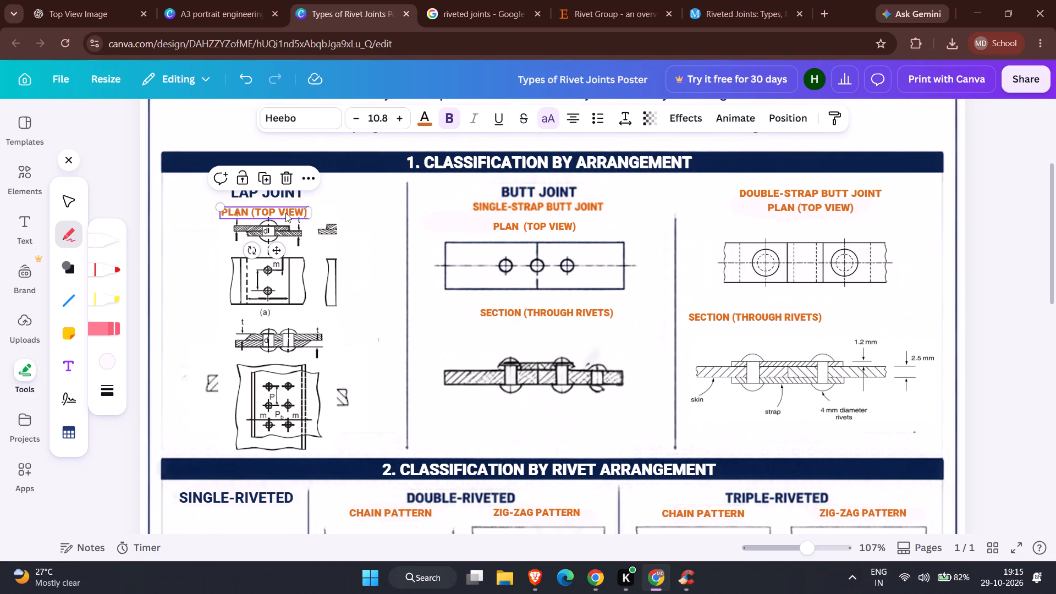
{"action": "key", "text": "Delete"}
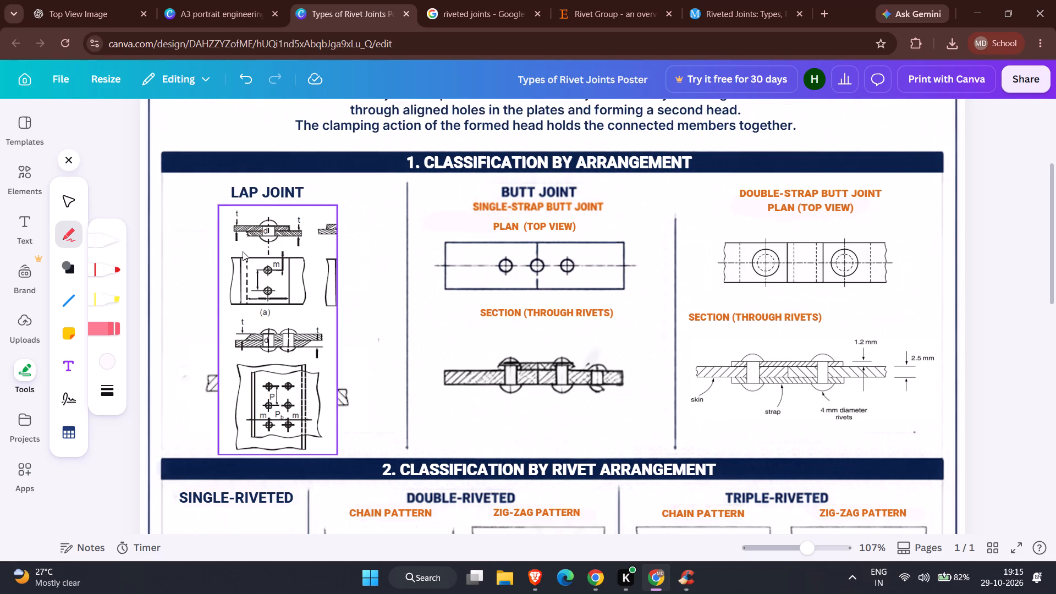
Nudge the new lap joint figure up slightly and move the LAP JOINT heading up and slightly right to clear it.
{"action": "left_click", "coordinate": [290, 254]}
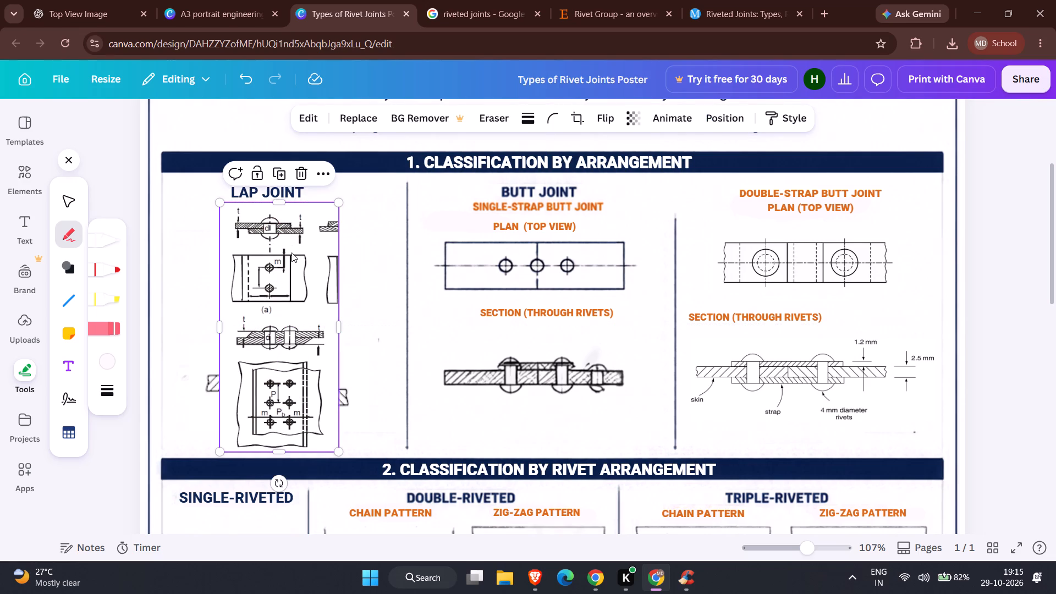
{"action": "left_click_drag", "start_coordinate": [288, 195], "coordinate": [301, 190]}
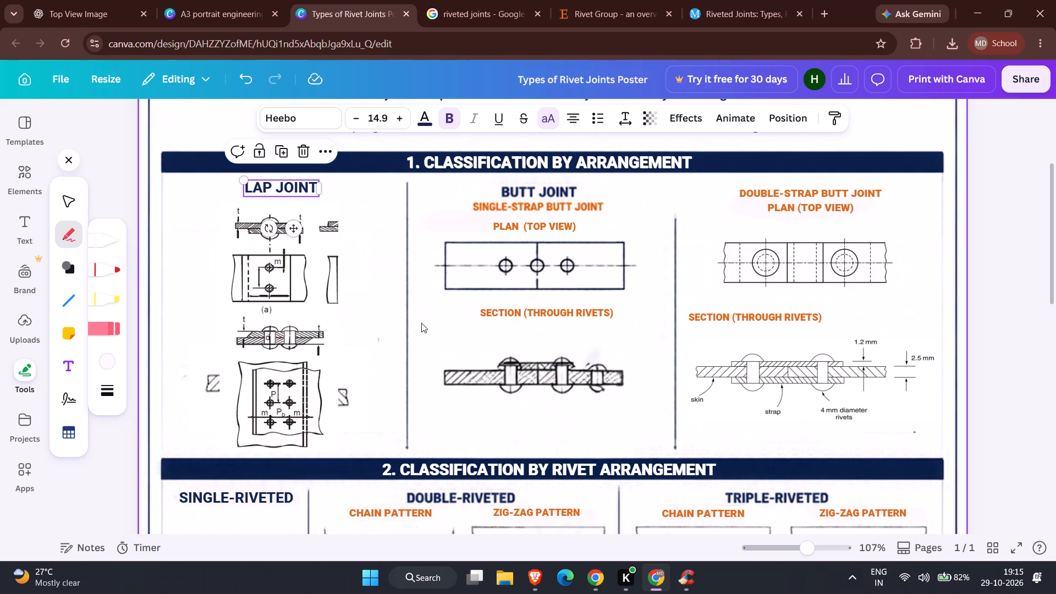
Delete the old lap joint section drawing still showing behind the new figure.
{"action": "left_click", "coordinate": [386, 316]}
{"action": "left_click", "coordinate": [352, 388]}
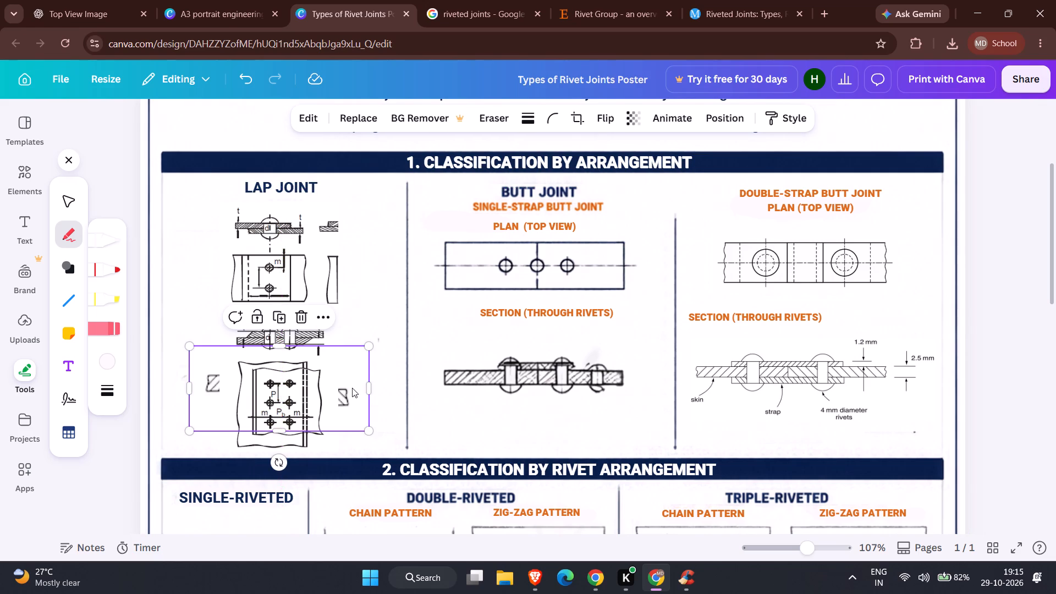
{"action": "key", "text": "Delete"}
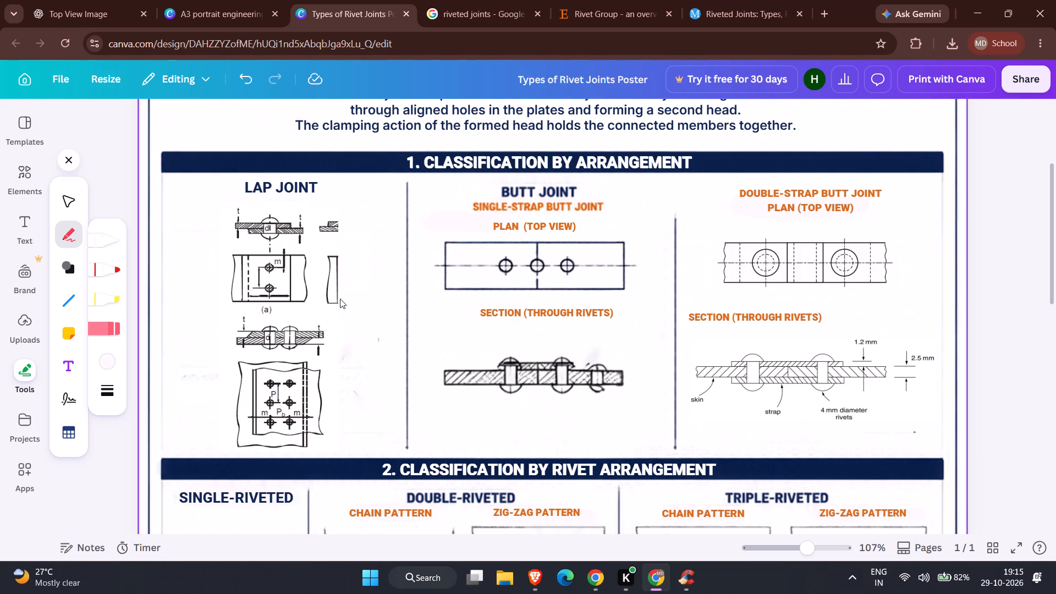
Paint over the leftover drawing fragments beside the upper lap joint views using a pen colour sampled from the nearby background.
{"action": "left_click", "coordinate": [104, 234]}
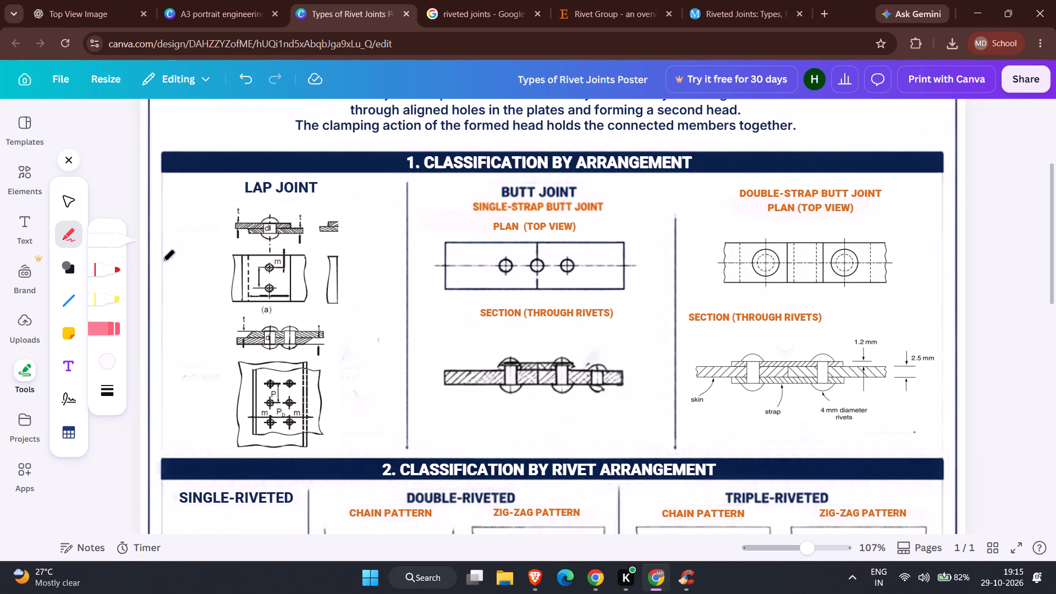
{"action": "left_click", "coordinate": [111, 366]}
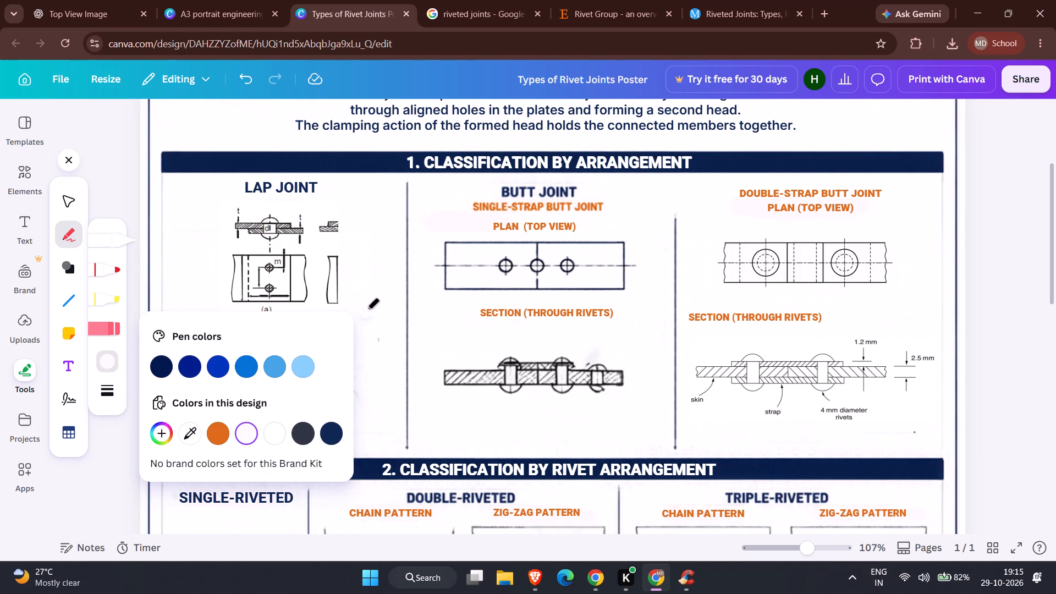
{"action": "left_click", "coordinate": [192, 432]}
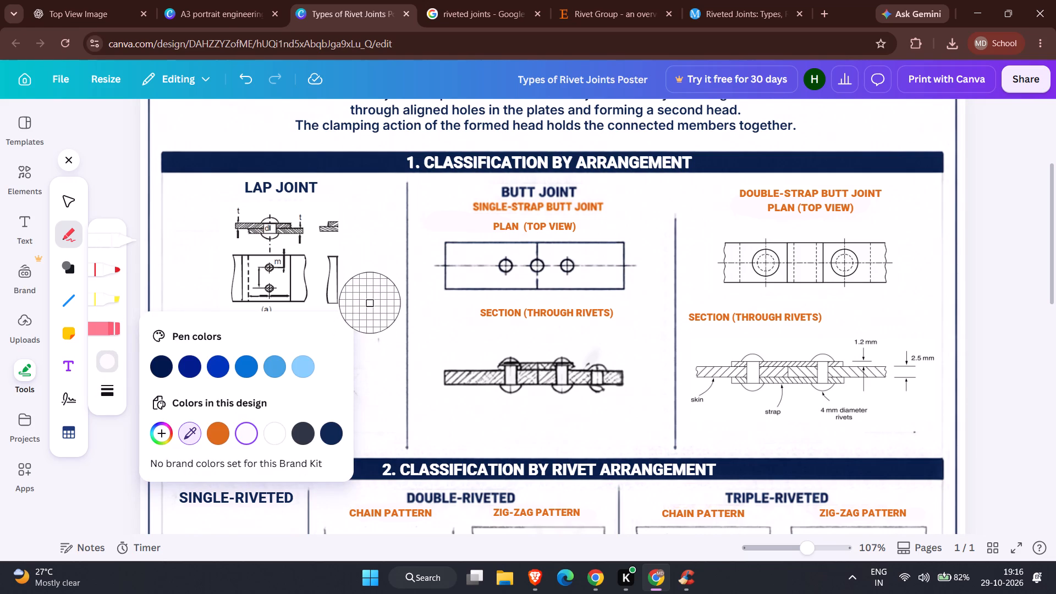
{"action": "left_click", "coordinate": [370, 302]}
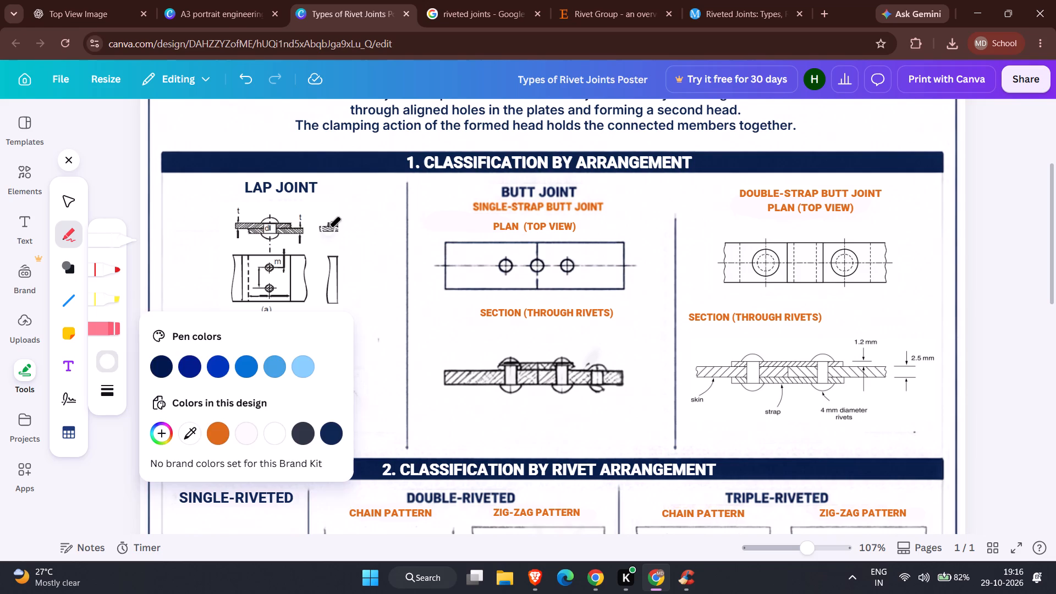
{"action": "left_click_drag", "start_coordinate": [328, 228], "coordinate": [338, 239]}
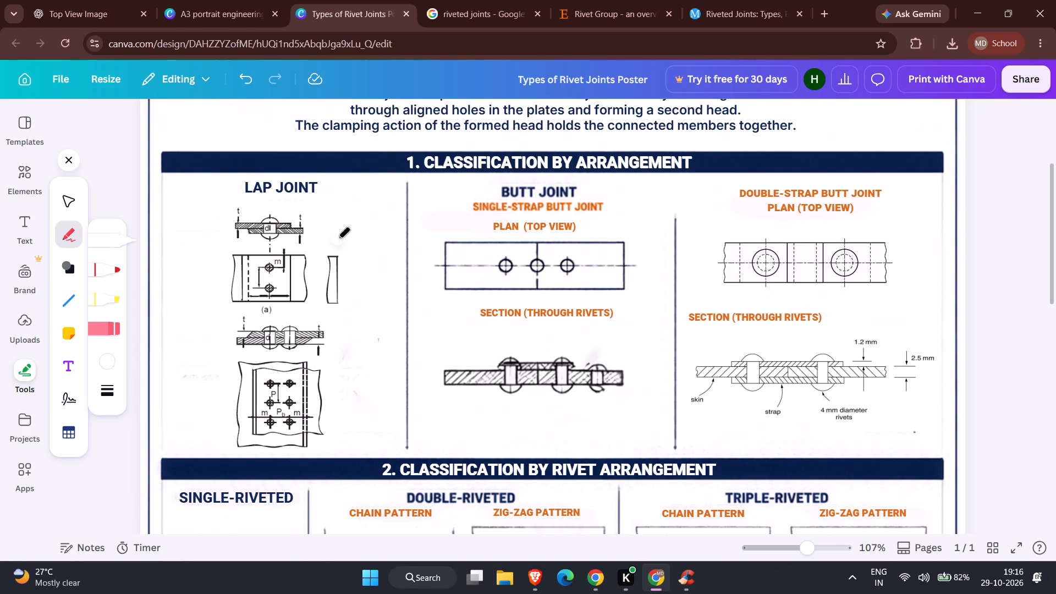
{"action": "left_click_drag", "start_coordinate": [338, 239], "coordinate": [332, 291]}
{"action": "left_click_drag", "start_coordinate": [332, 291], "coordinate": [331, 274]}
{"action": "left_click_drag", "start_coordinate": [331, 274], "coordinate": [345, 251]}
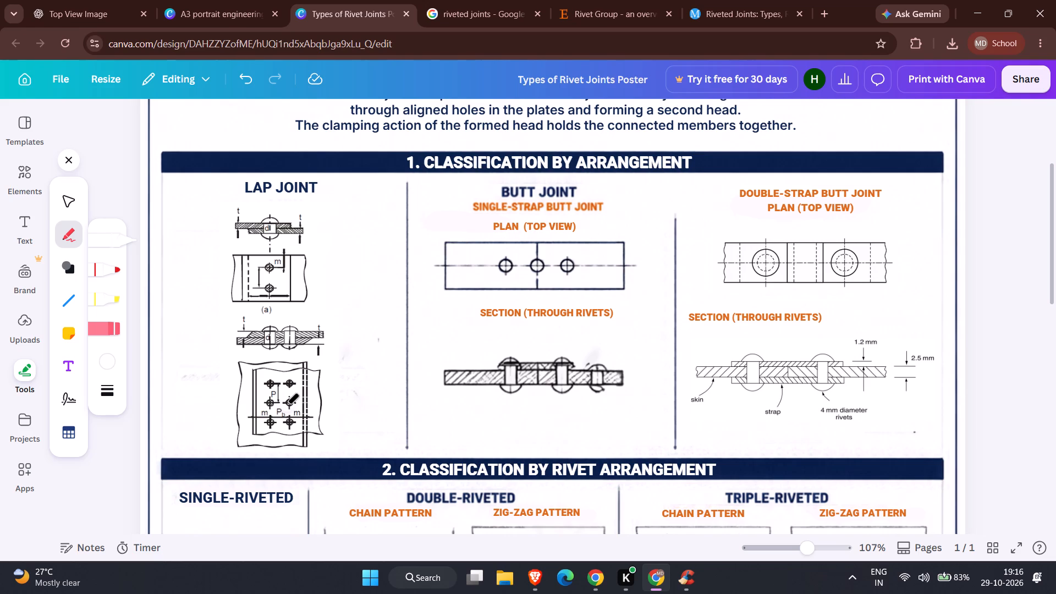
{"action": "key", "text": "Escape"}
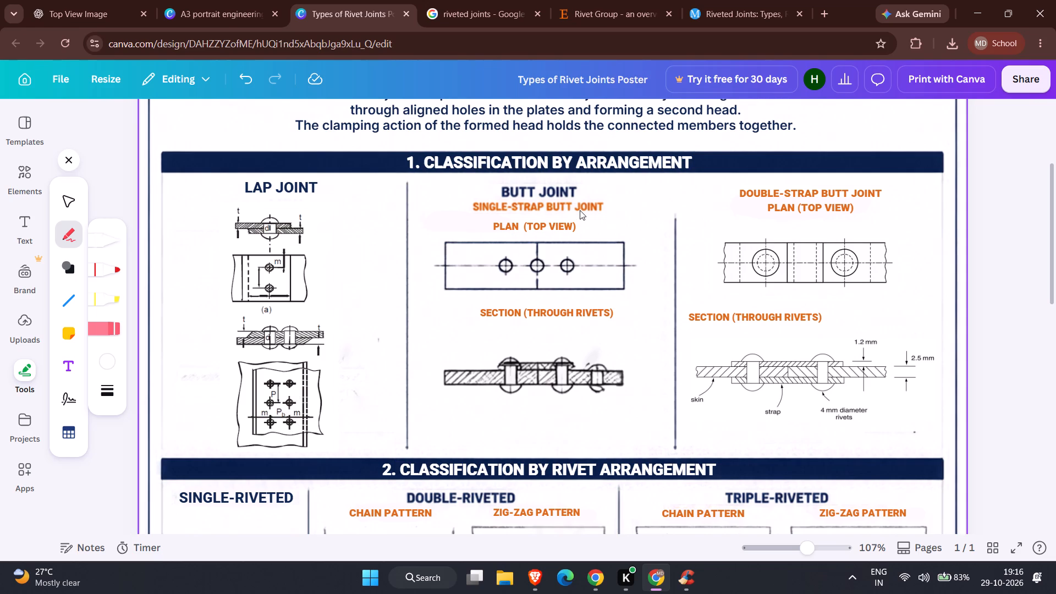
Duplicate the LAP JOINT heading text.
{"action": "left_click", "coordinate": [545, 191]}
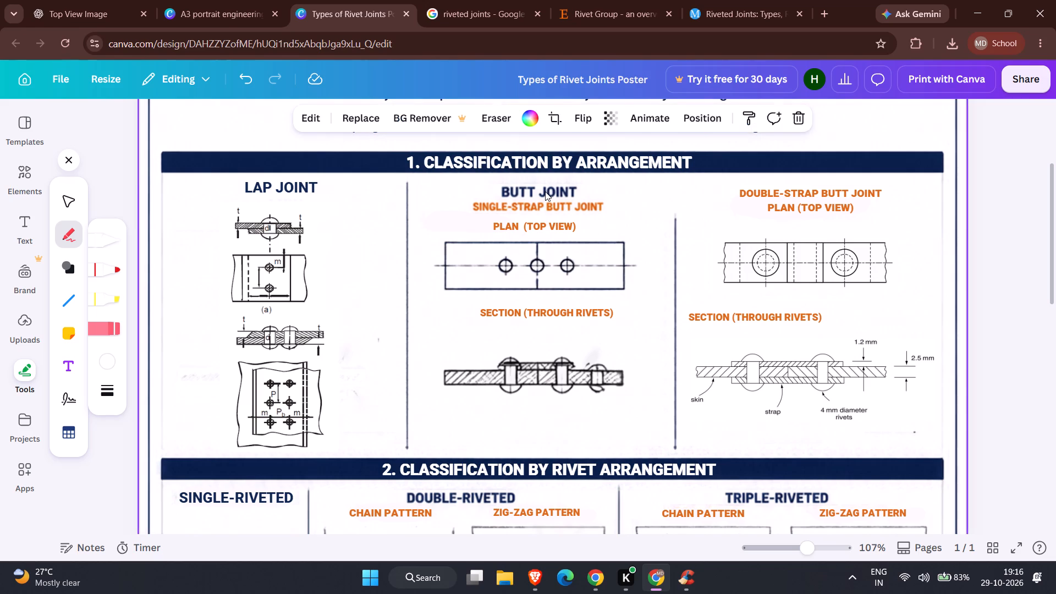
{"action": "left_click", "coordinate": [545, 191]}
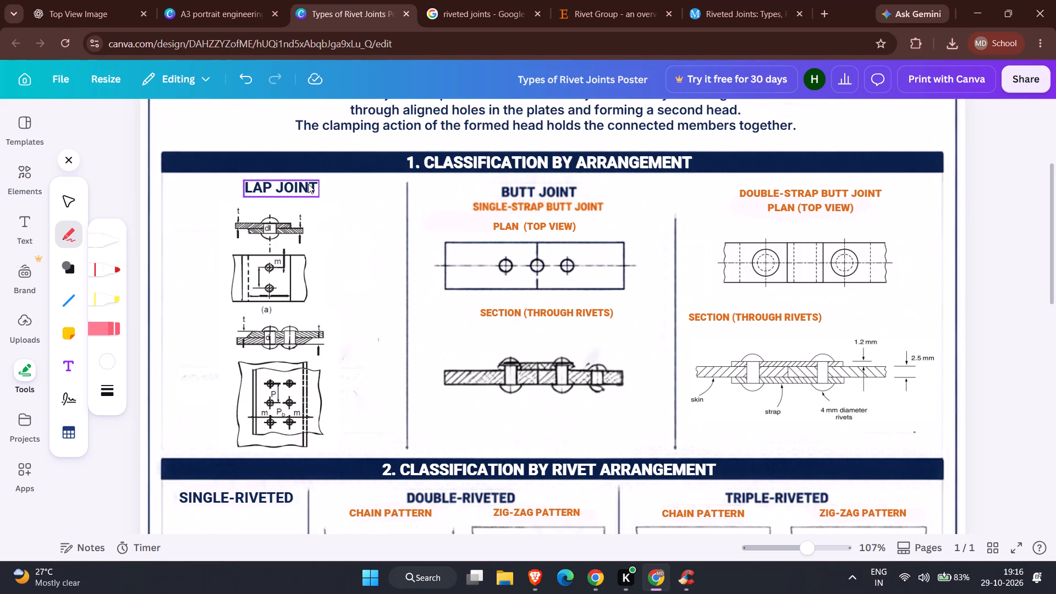
{"action": "left_click", "coordinate": [305, 183]}
{"action": "left_click", "coordinate": [277, 147]}
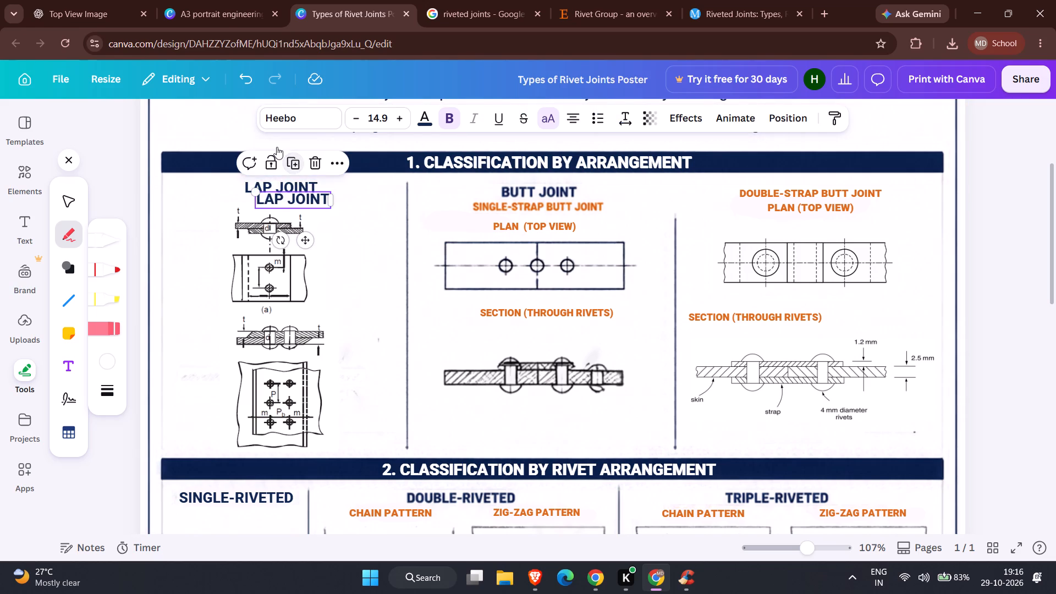
Change the duplicated LAP JOINT heading to read BUTT JOINT and widen its text box slightly.
{"action": "double_click", "coordinate": [304, 202]}
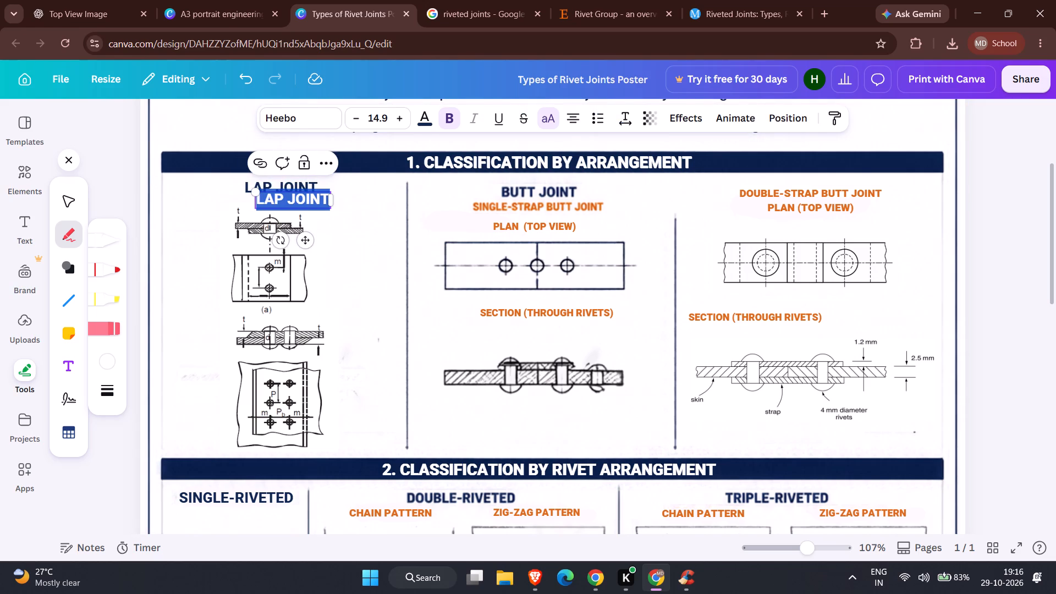
{"action": "left_click", "coordinate": [280, 199]}
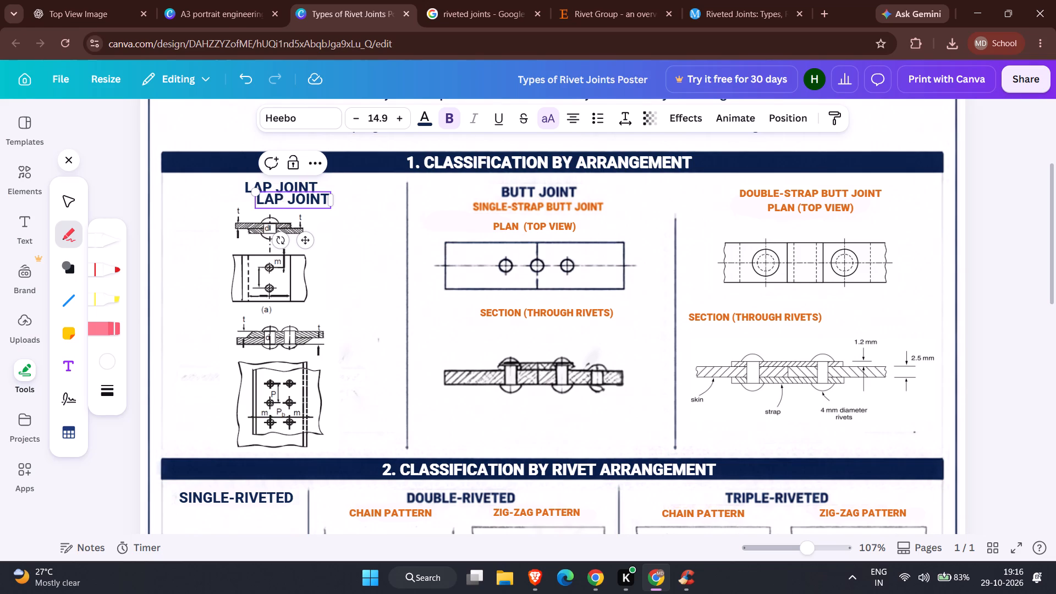
{"action": "key", "text": "BackSpace"}
{"action": "key", "text": "BackSpace"}
{"action": "key", "text": "BackSpace"}
{"action": "type", "text": "BUTT"}
{"action": "left_click_drag", "start_coordinate": [334, 208], "coordinate": [344, 208]}
Move the new BUTT JOINT heading into the middle column, beside the old BUTT JOINT heading at the column divider.
{"action": "left_click_drag", "start_coordinate": [313, 243], "coordinate": [554, 233]}
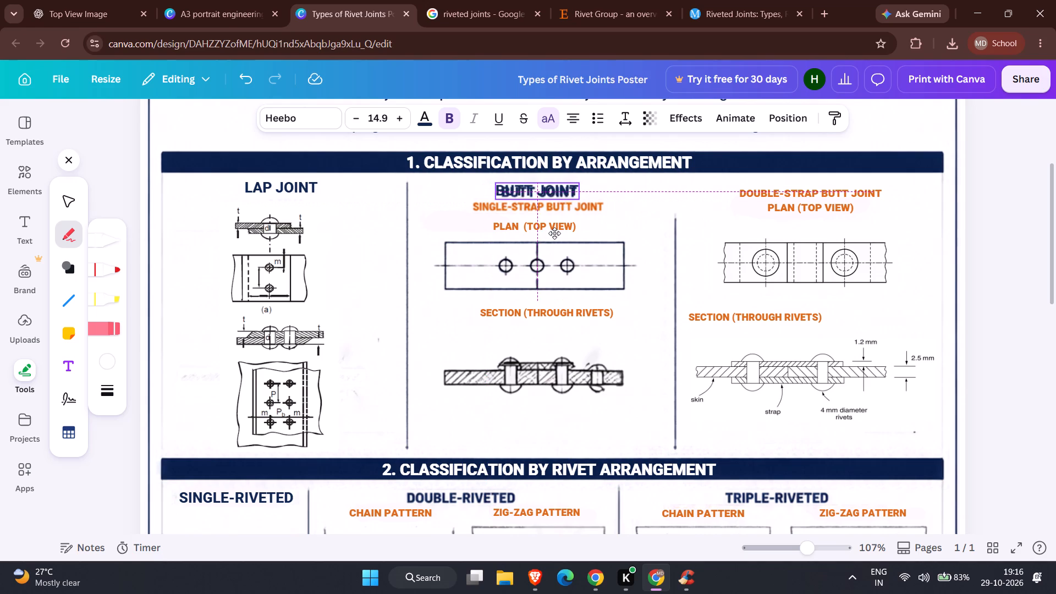
{"action": "left_click_drag", "start_coordinate": [554, 233], "coordinate": [554, 235]}
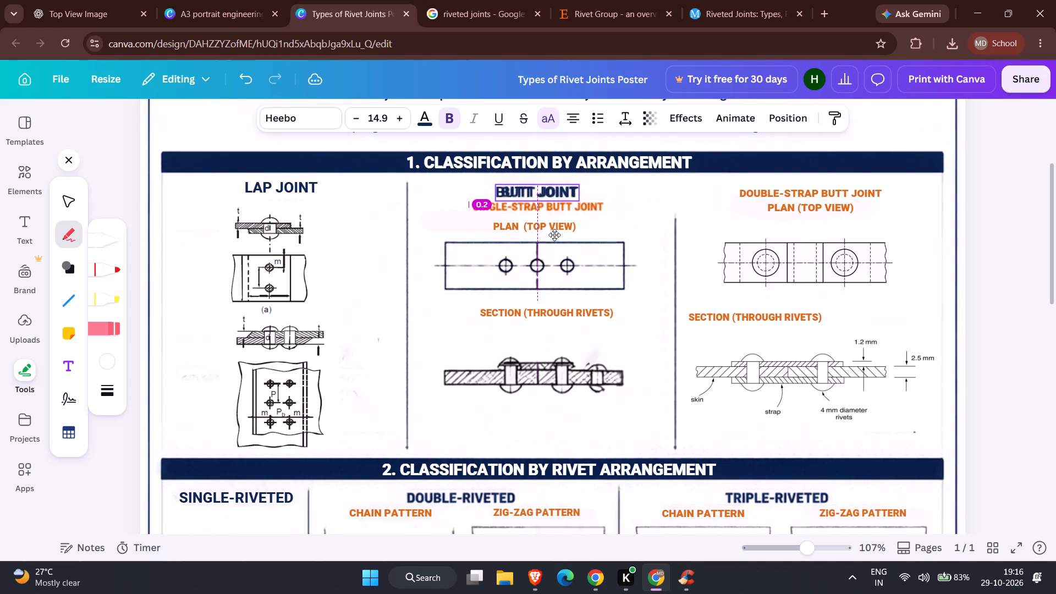
{"action": "left_click_drag", "start_coordinate": [554, 235], "coordinate": [456, 233]}
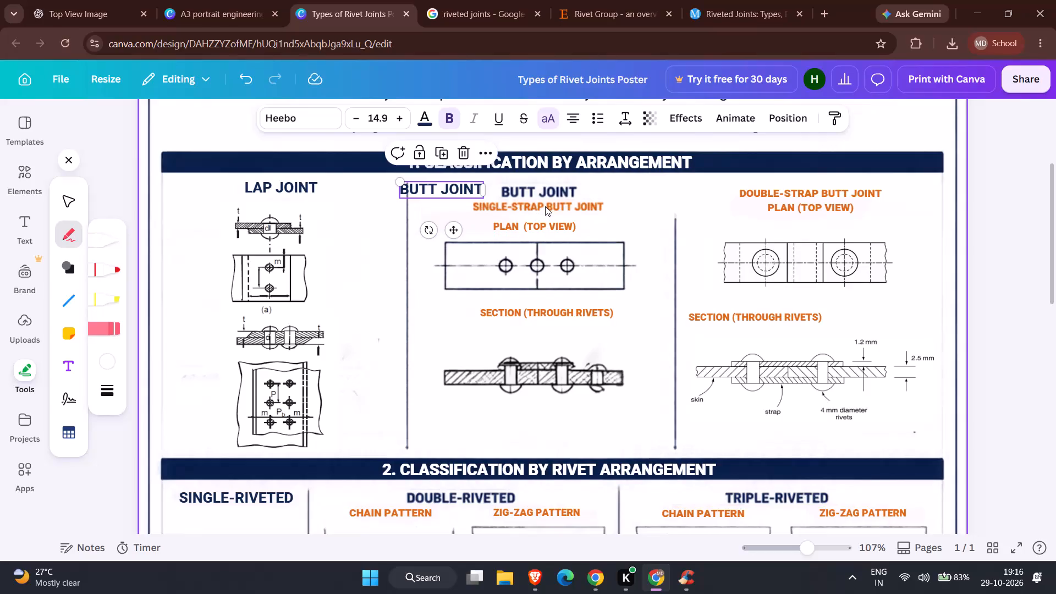
Delete the plan and section drawings and their PLAN (TOP VIEW) and SECTION (THROUGH RIVETS) labels from the single-strap butt joint column.
{"action": "left_click", "coordinate": [545, 206]}
{"action": "left_click", "coordinate": [546, 222]}
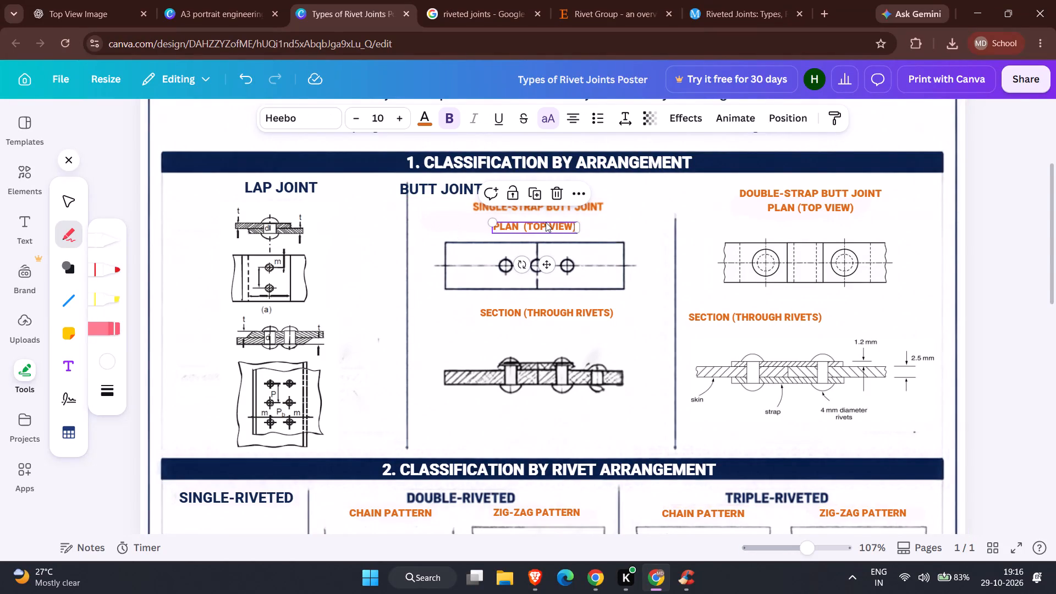
{"action": "key", "text": "Delete"}
{"action": "left_click", "coordinate": [581, 262]}
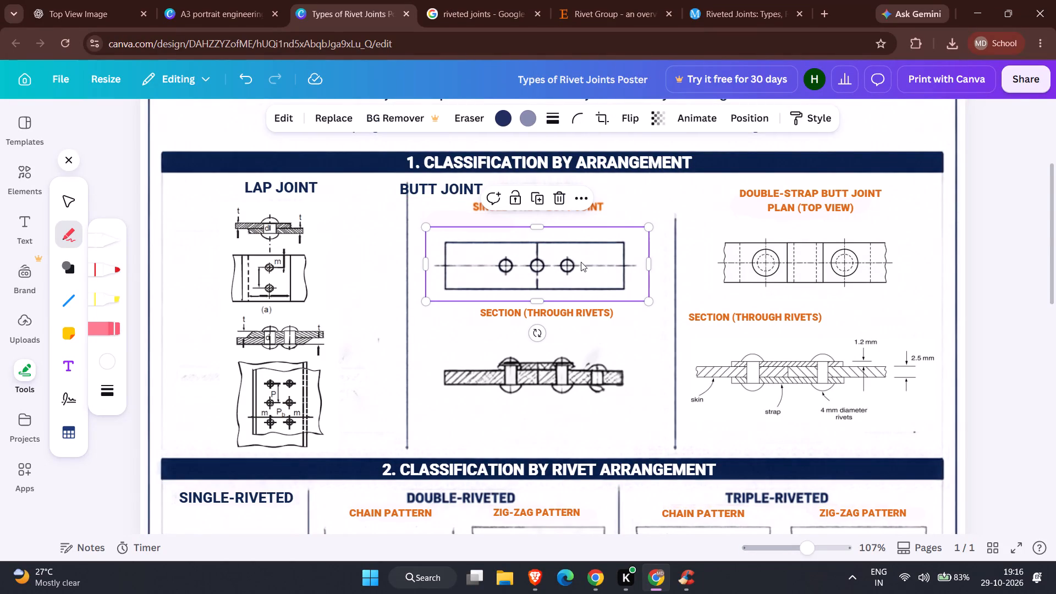
{"action": "key", "text": "Delete"}
{"action": "left_click", "coordinate": [573, 352]}
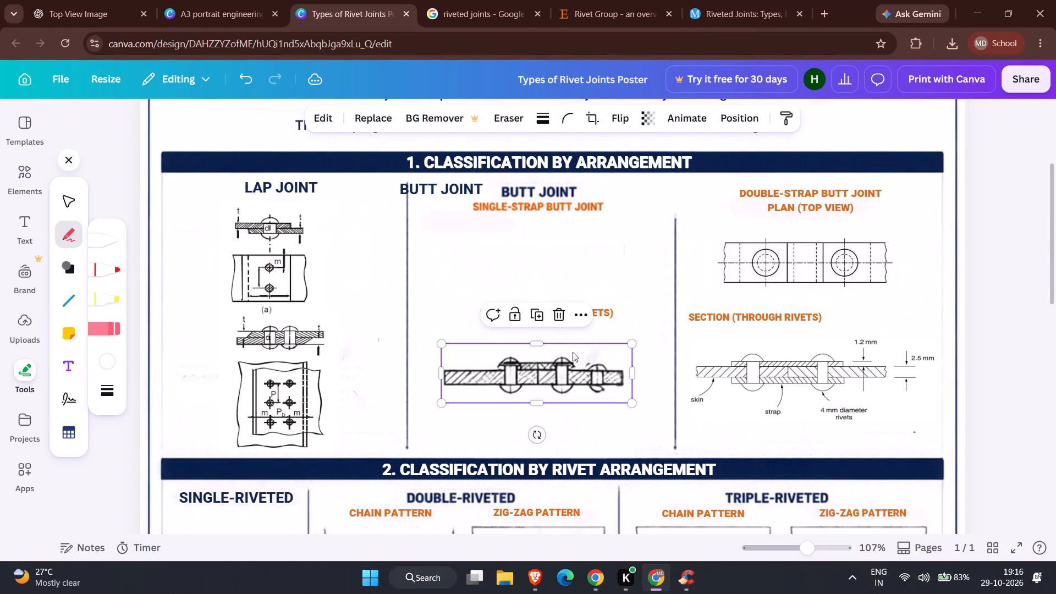
{"action": "key", "text": "Delete"}
{"action": "left_click", "coordinate": [577, 315]}
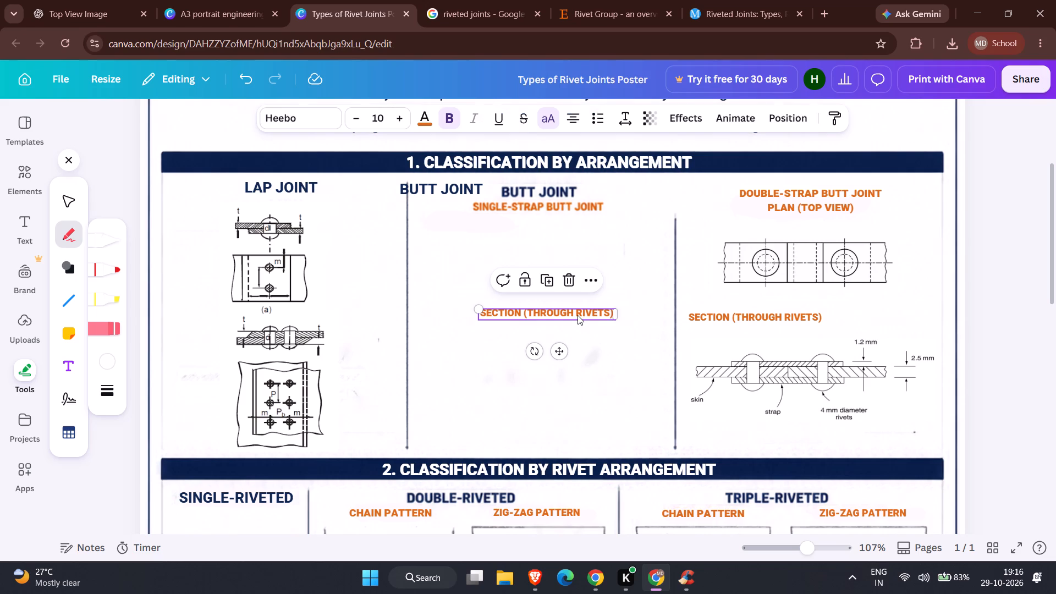
{"action": "key", "text": "Delete"}
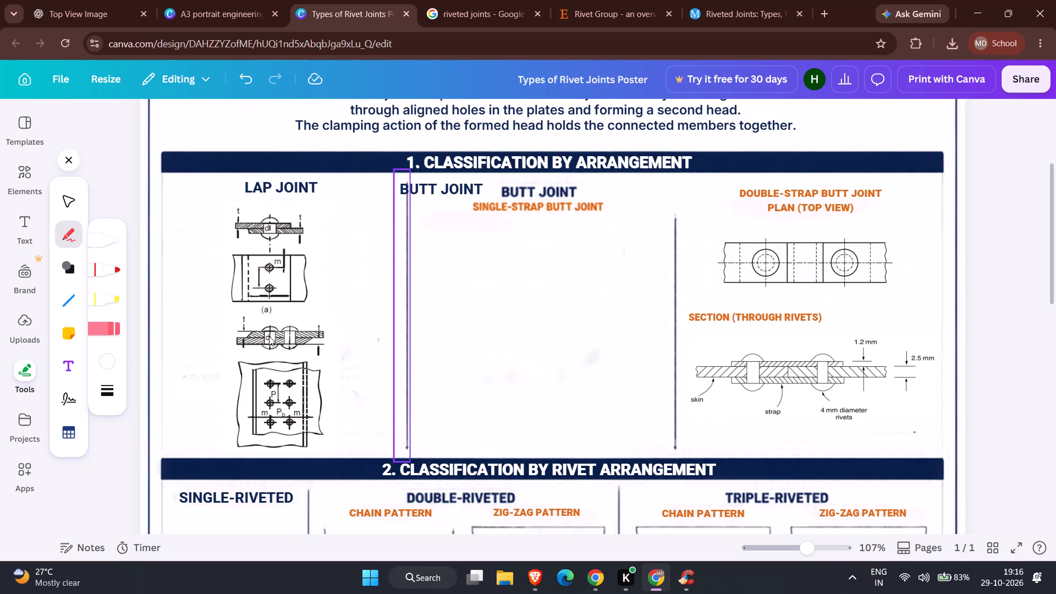
Insert the uploaded Types of Riveted Joints figure and move it up over the emptied butt joint column.
{"action": "left_click", "coordinate": [17, 322]}
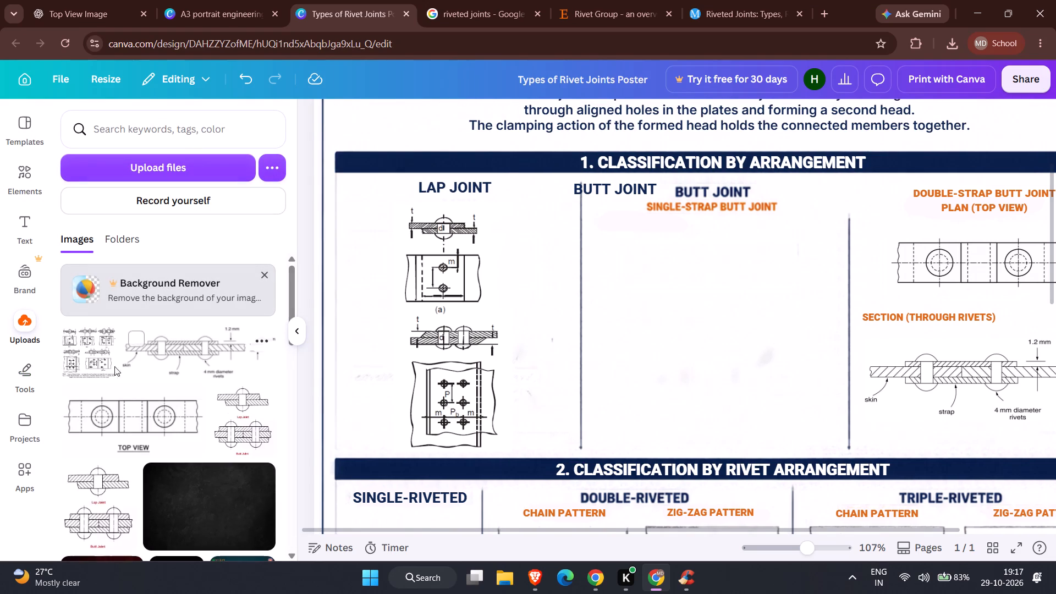
{"action": "left_click", "coordinate": [93, 360]}
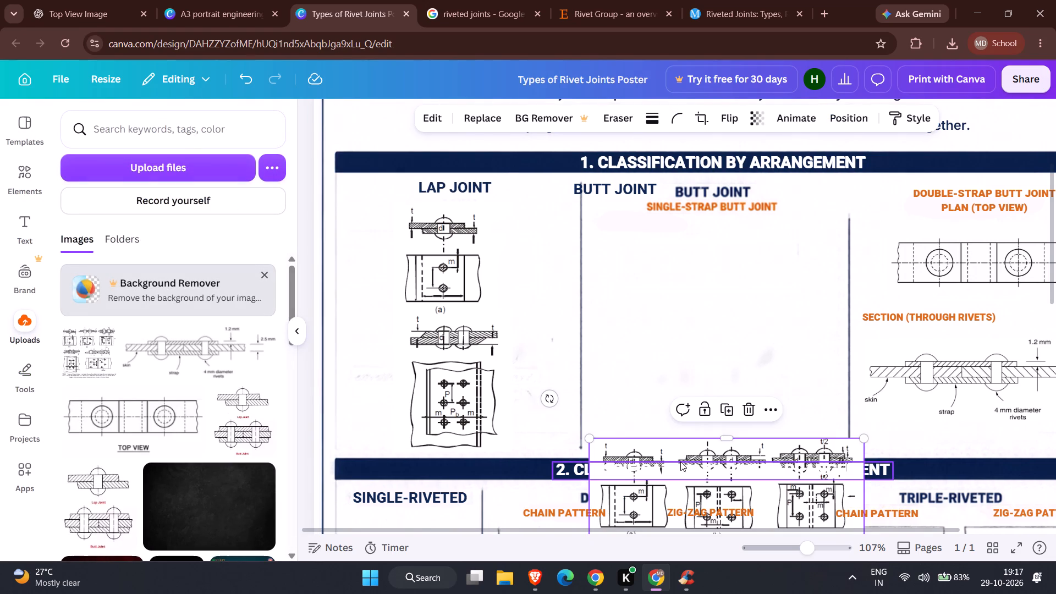
{"action": "scroll", "coordinate": [734, 464], "scroll_direction": "down", "scroll_amount": 2}
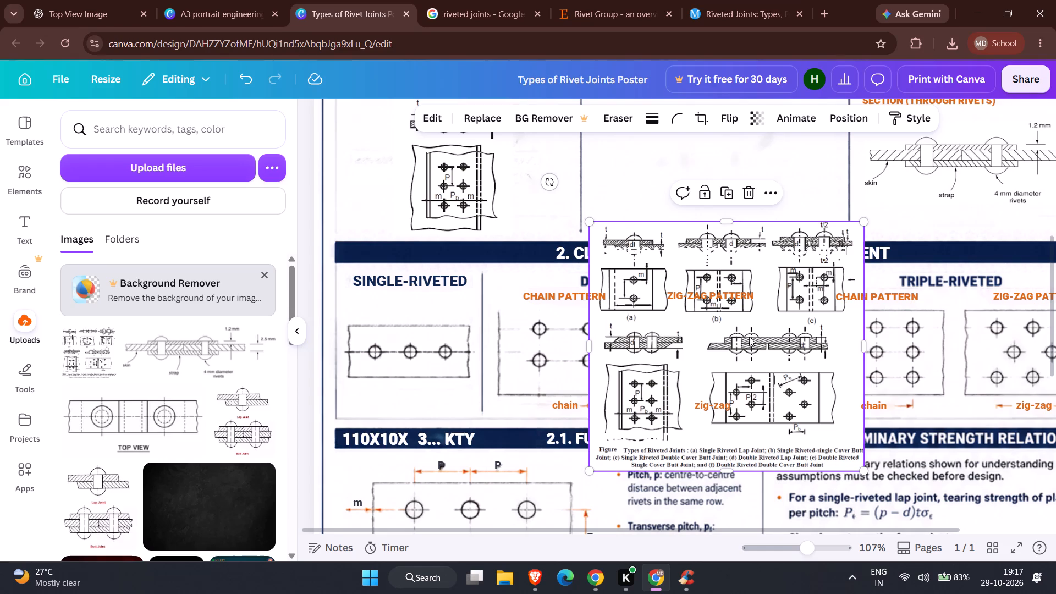
{"action": "left_click_drag", "start_coordinate": [749, 337], "coordinate": [734, 241]}
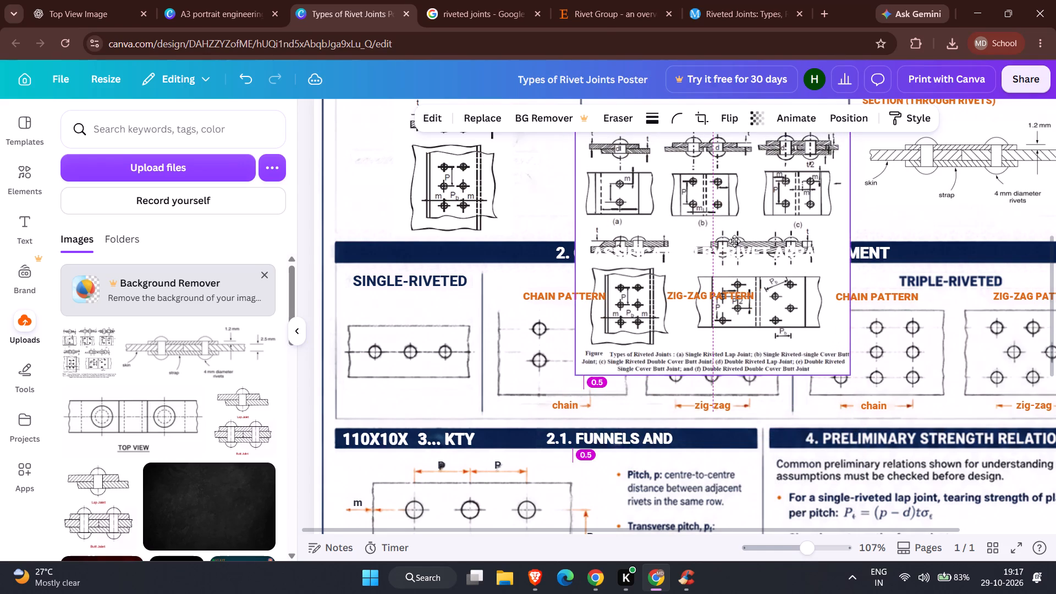
{"action": "left_click_drag", "start_coordinate": [734, 241], "coordinate": [754, 226]}
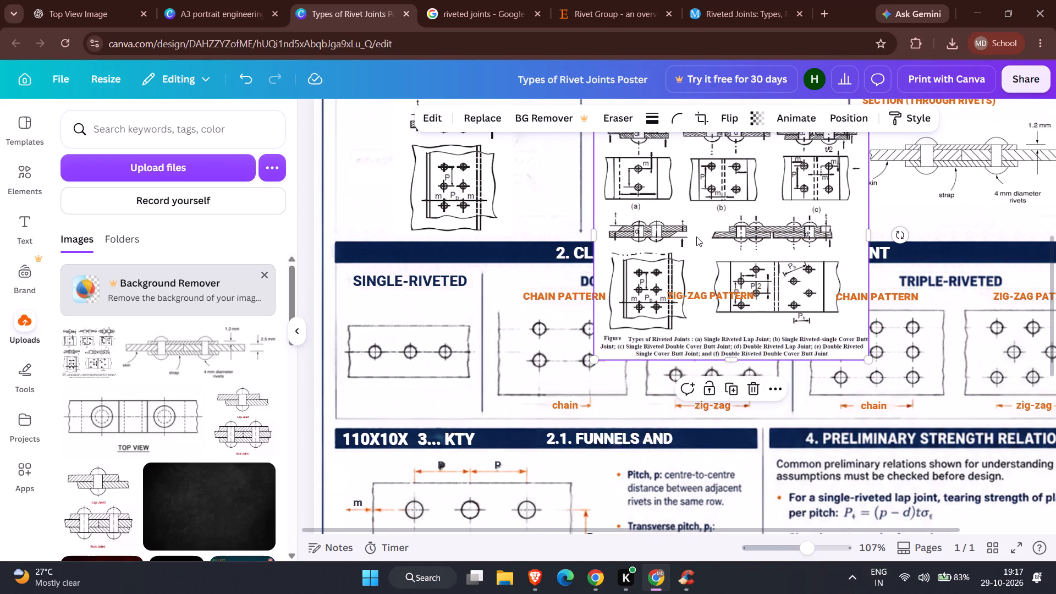
{"action": "scroll", "coordinate": [696, 237], "scroll_direction": "up", "scroll_amount": 1}
{"action": "scroll", "coordinate": [656, 294], "scroll_direction": "down", "scroll_amount": 1}
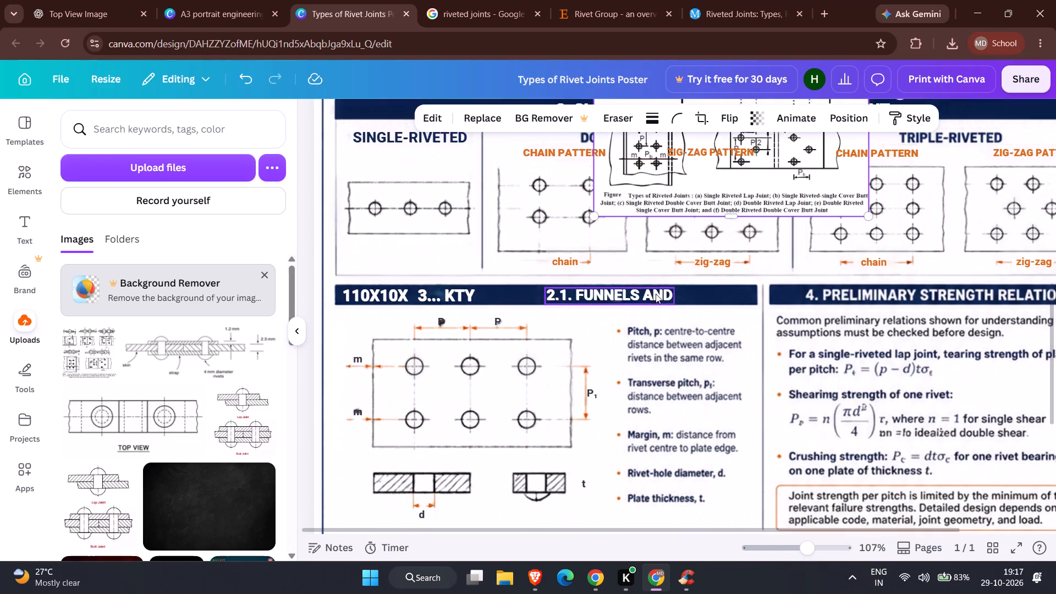
{"action": "scroll", "coordinate": [656, 294], "scroll_direction": "down", "scroll_amount": 1}
{"action": "scroll", "coordinate": [656, 294], "scroll_direction": "up", "scroll_amount": 2}
{"action": "left_click_drag", "start_coordinate": [700, 251], "coordinate": [697, 196]}
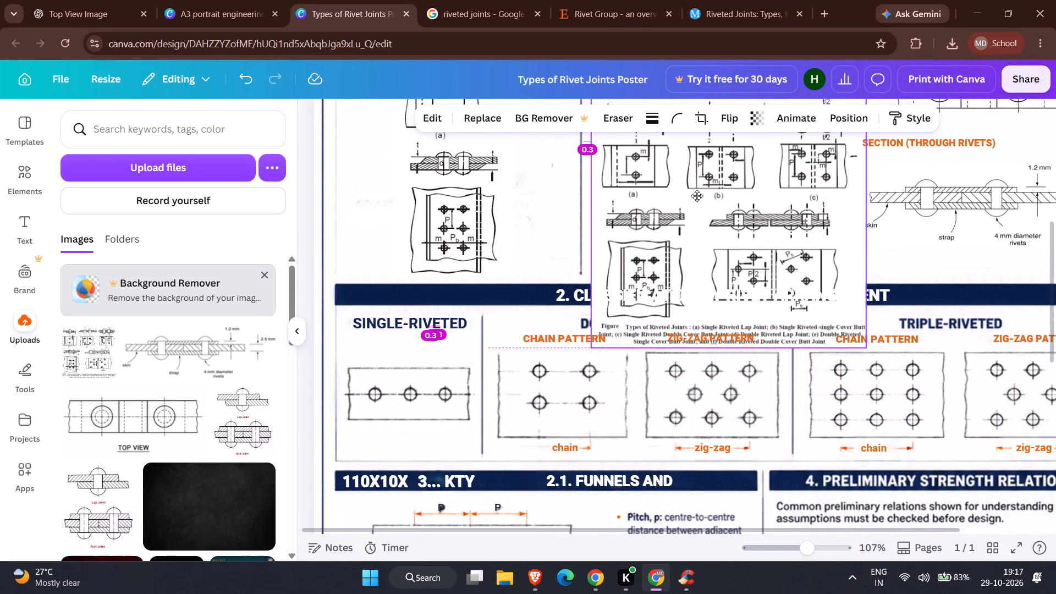
{"action": "left_click_drag", "start_coordinate": [697, 196], "coordinate": [696, 176]}
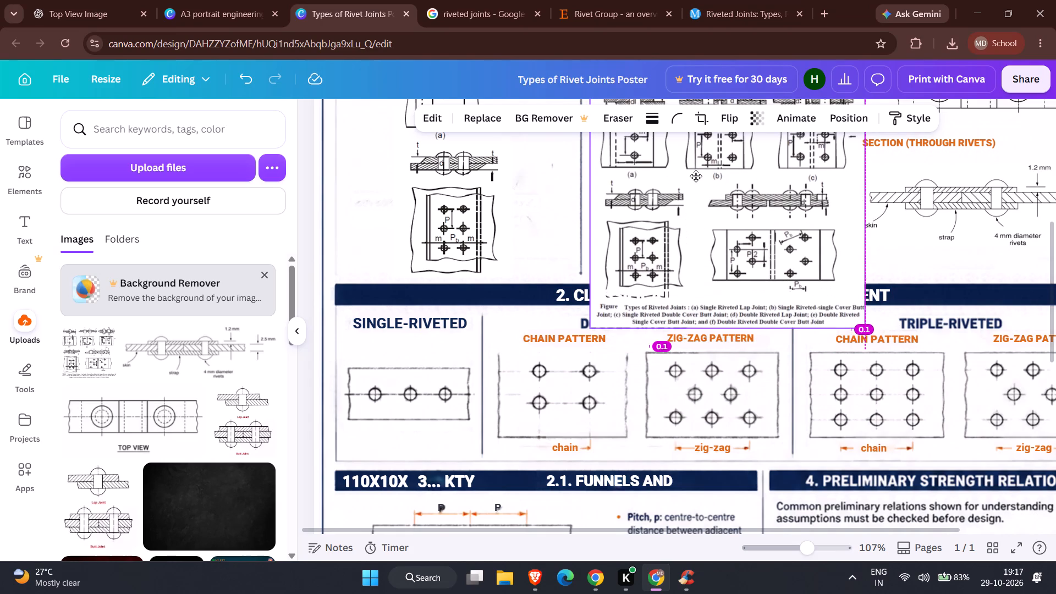
{"action": "left_click_drag", "start_coordinate": [696, 176], "coordinate": [704, 200]}
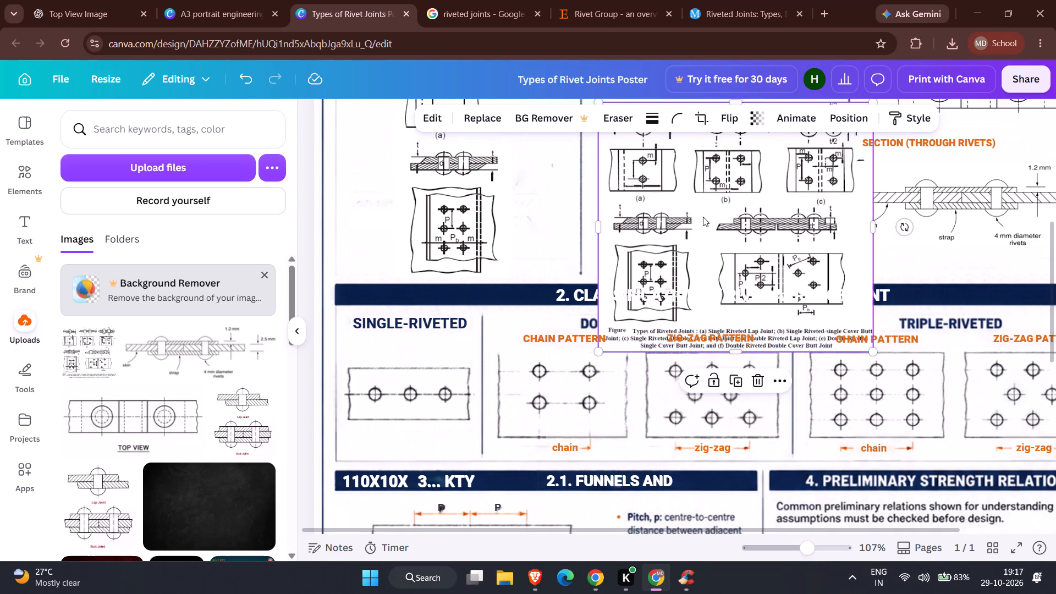
Crop the bottom of the lap joint figure to remove the double-riveted plan view.
{"action": "left_click", "coordinate": [452, 265]}
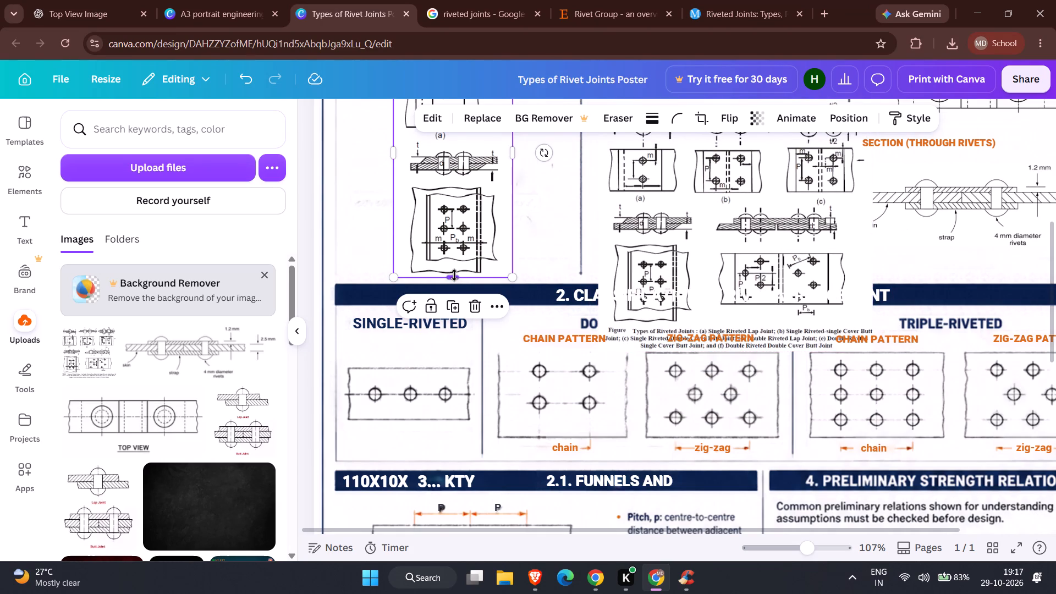
{"action": "left_click_drag", "start_coordinate": [454, 275], "coordinate": [458, 184]}
Enlarge the cropped lap joint figure and reposition it to fill the column beneath the LAP JOINT heading.
{"action": "left_click_drag", "start_coordinate": [512, 186], "coordinate": [535, 229]}
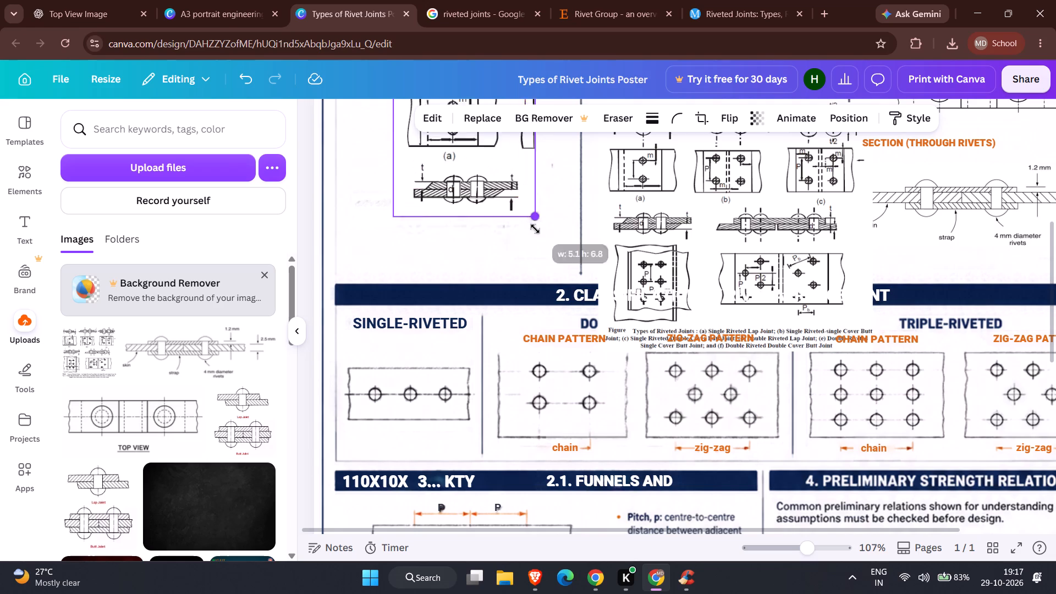
{"action": "left_click_drag", "start_coordinate": [535, 229], "coordinate": [542, 243]}
{"action": "left_click_drag", "start_coordinate": [499, 211], "coordinate": [475, 244]}
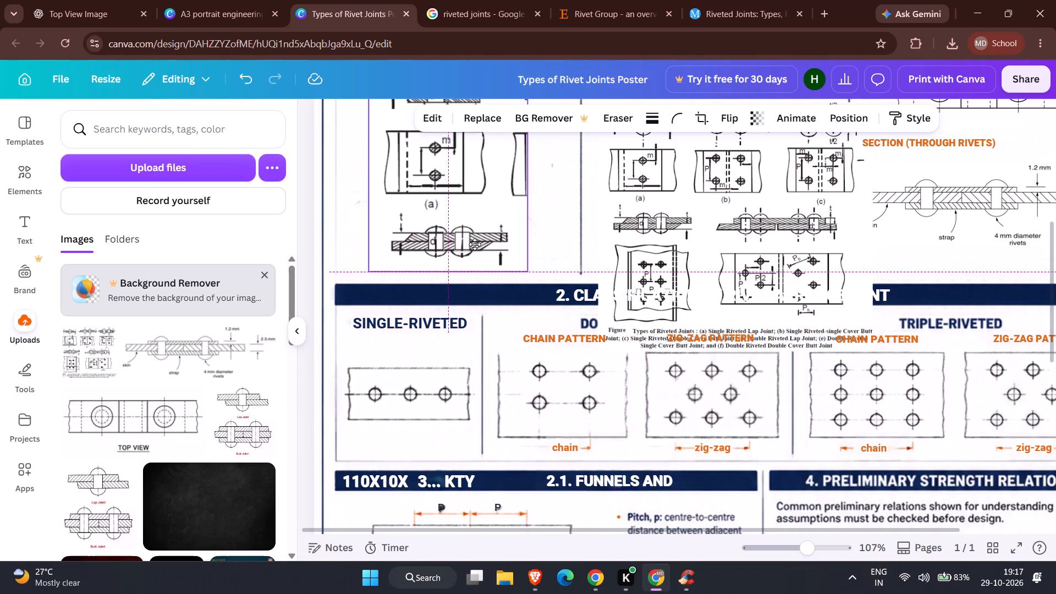
{"action": "left_click_drag", "start_coordinate": [475, 244], "coordinate": [476, 244]}
{"action": "scroll", "coordinate": [476, 244], "scroll_direction": "up", "scroll_amount": 2}
{"action": "left_click_drag", "start_coordinate": [470, 254], "coordinate": [464, 235]}
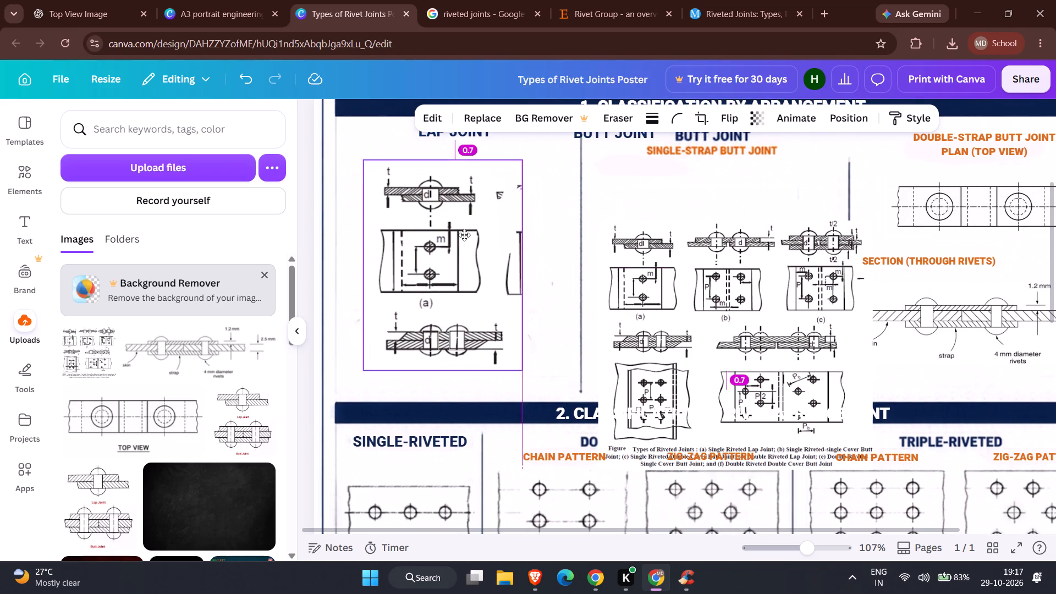
{"action": "left_click_drag", "start_coordinate": [464, 235], "coordinate": [460, 228]}
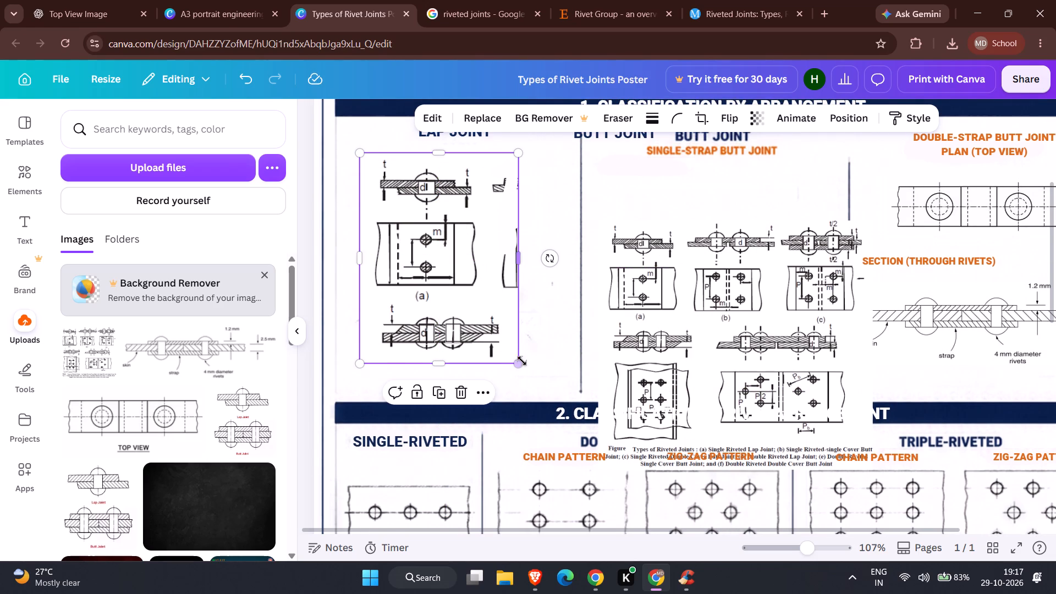
{"action": "left_click_drag", "start_coordinate": [520, 364], "coordinate": [560, 375]}
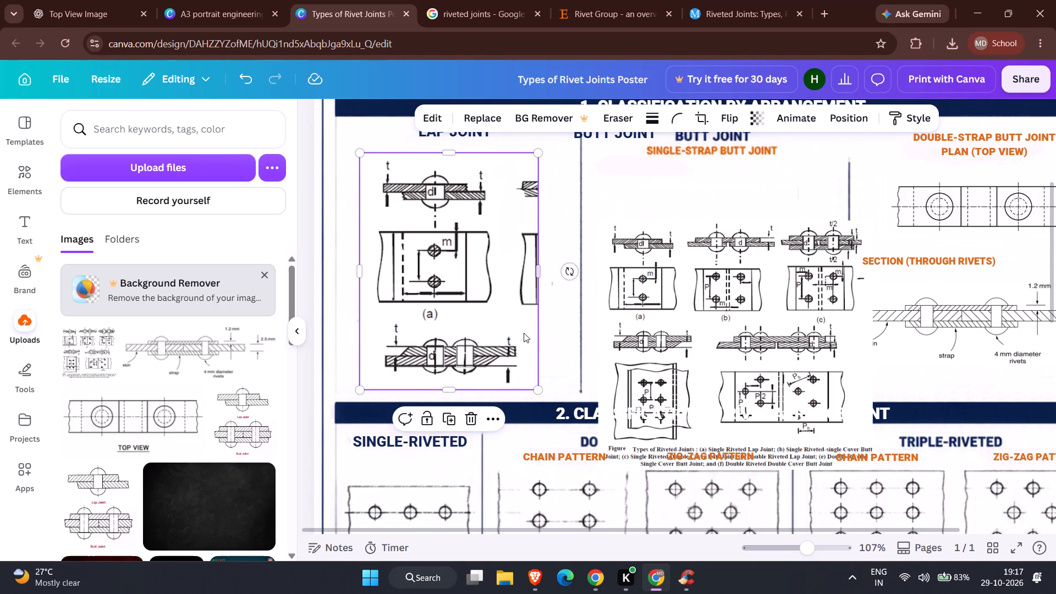
{"action": "left_click_drag", "start_coordinate": [524, 333], "coordinate": [524, 321]}
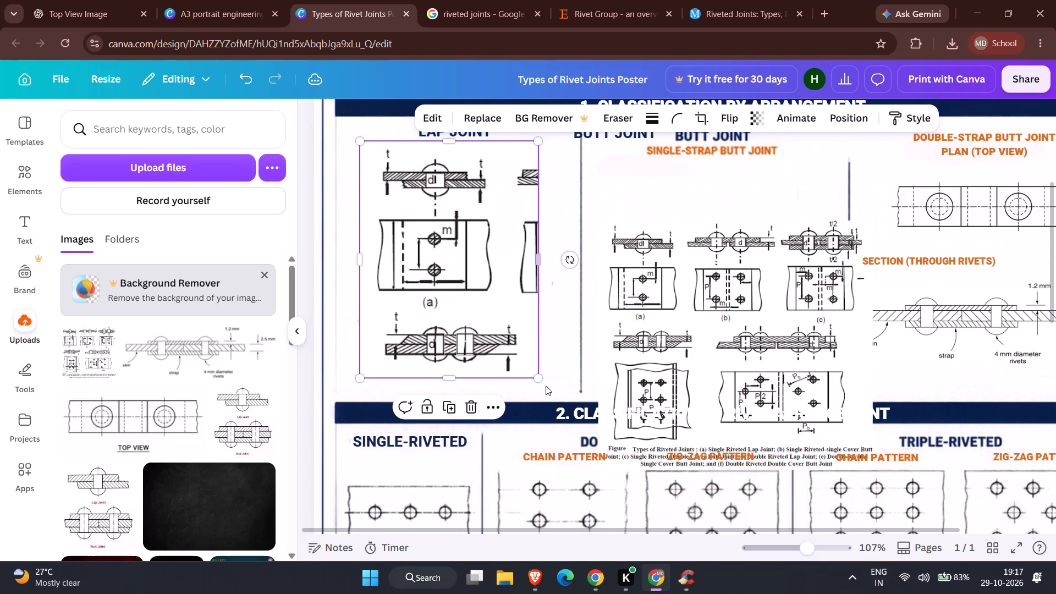
{"action": "left_click_drag", "start_coordinate": [538, 378], "coordinate": [551, 388]}
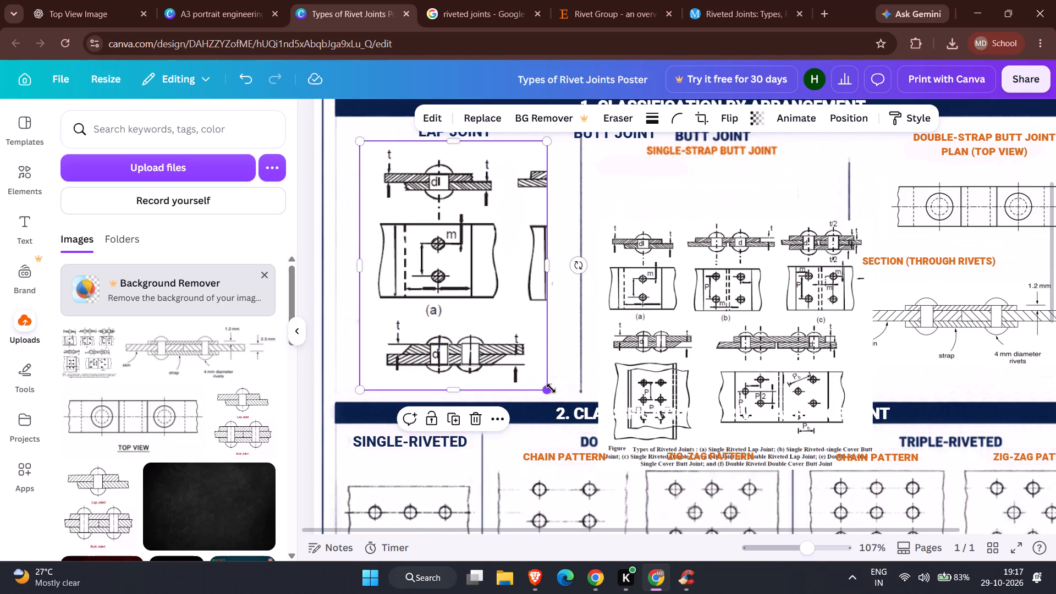
{"action": "left_click", "coordinate": [558, 270]}
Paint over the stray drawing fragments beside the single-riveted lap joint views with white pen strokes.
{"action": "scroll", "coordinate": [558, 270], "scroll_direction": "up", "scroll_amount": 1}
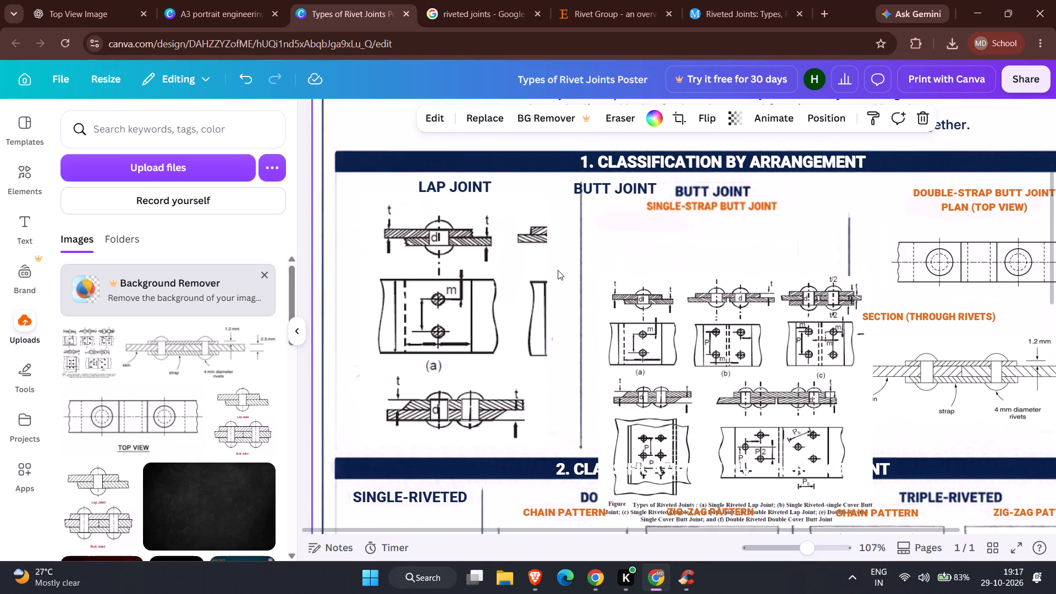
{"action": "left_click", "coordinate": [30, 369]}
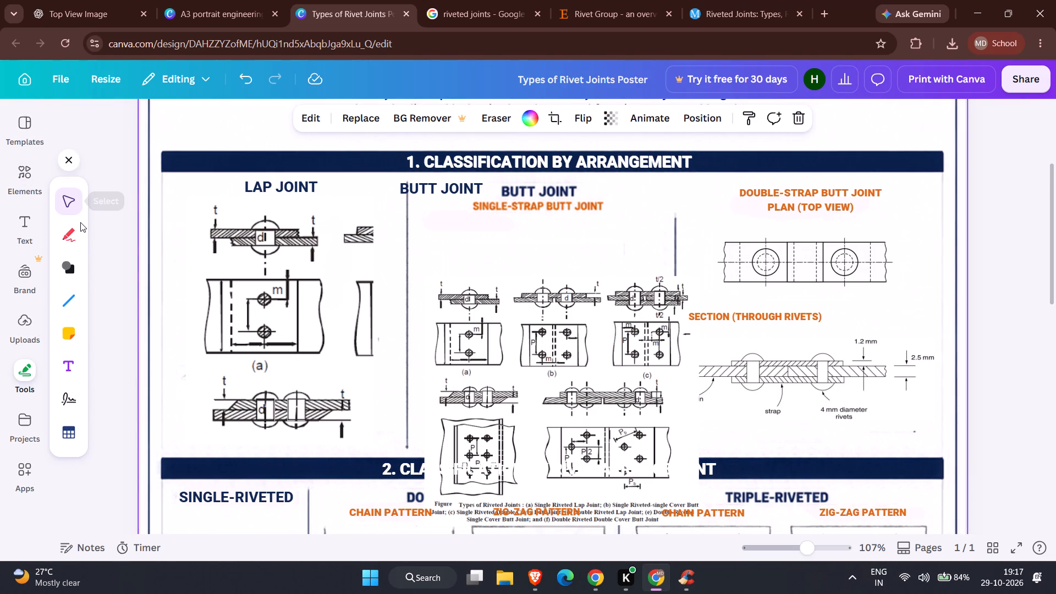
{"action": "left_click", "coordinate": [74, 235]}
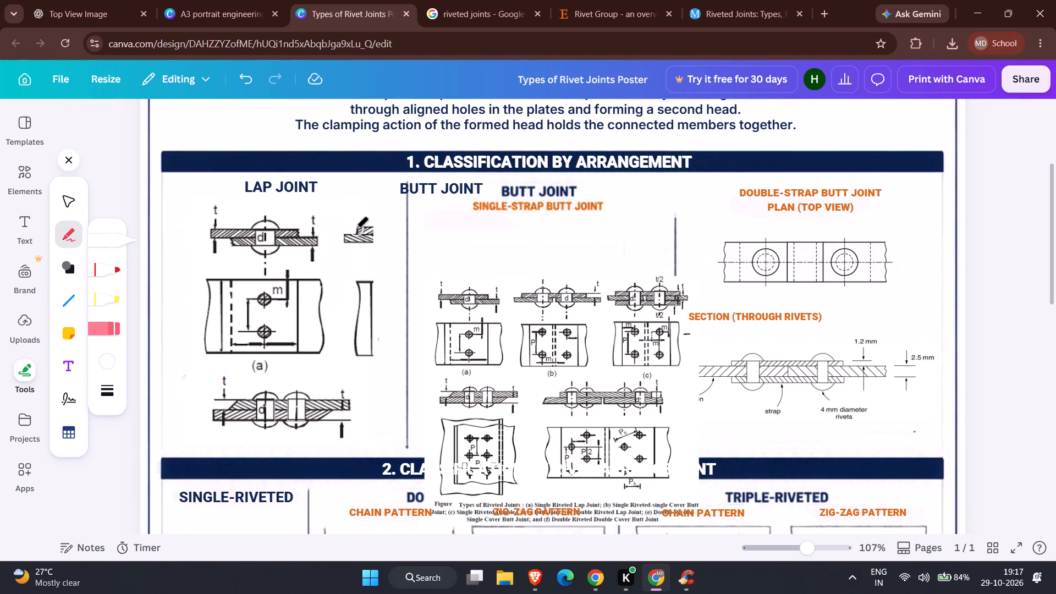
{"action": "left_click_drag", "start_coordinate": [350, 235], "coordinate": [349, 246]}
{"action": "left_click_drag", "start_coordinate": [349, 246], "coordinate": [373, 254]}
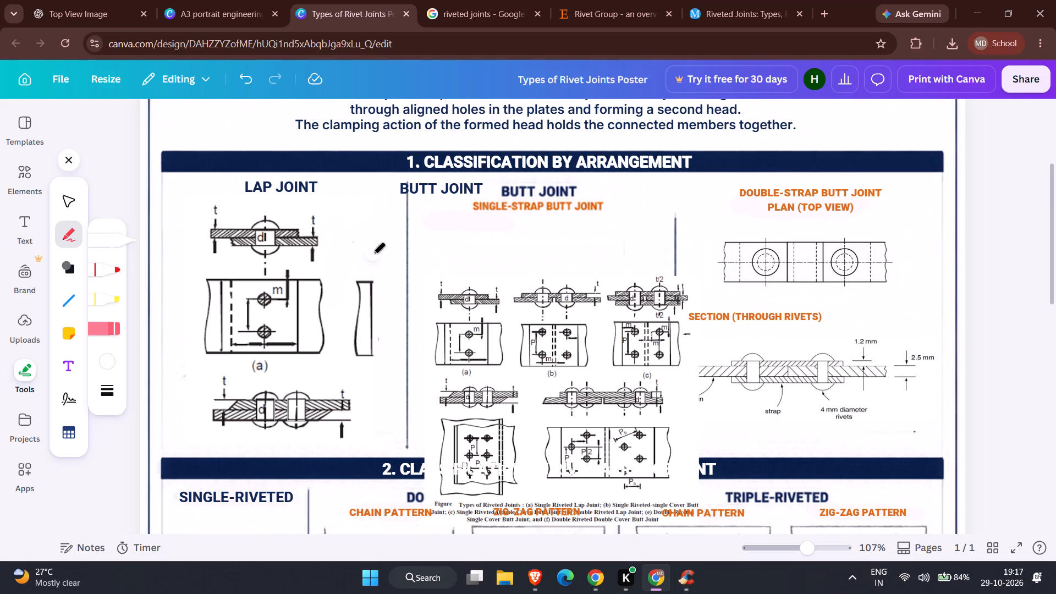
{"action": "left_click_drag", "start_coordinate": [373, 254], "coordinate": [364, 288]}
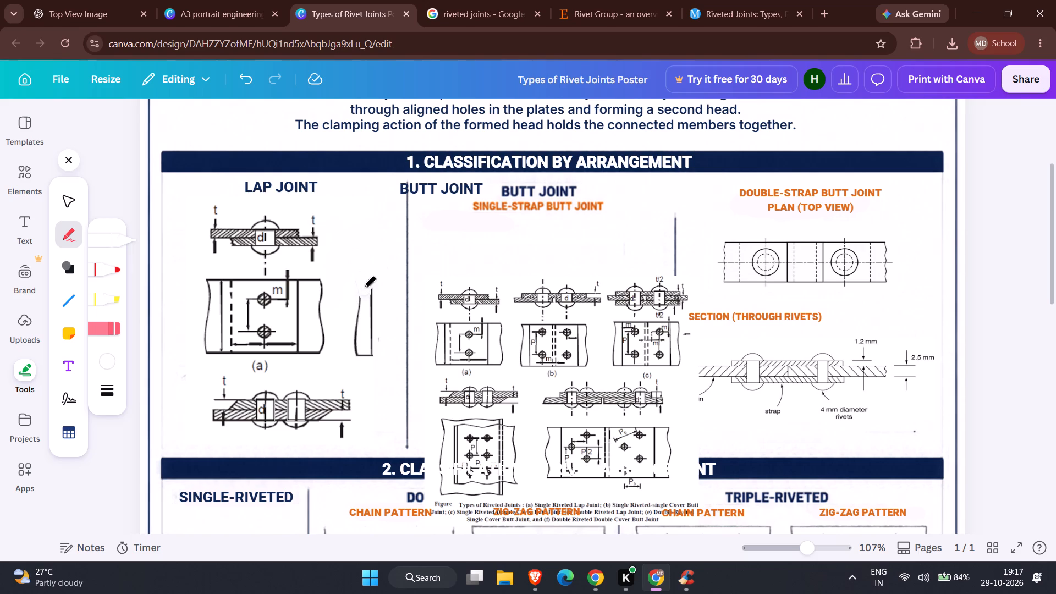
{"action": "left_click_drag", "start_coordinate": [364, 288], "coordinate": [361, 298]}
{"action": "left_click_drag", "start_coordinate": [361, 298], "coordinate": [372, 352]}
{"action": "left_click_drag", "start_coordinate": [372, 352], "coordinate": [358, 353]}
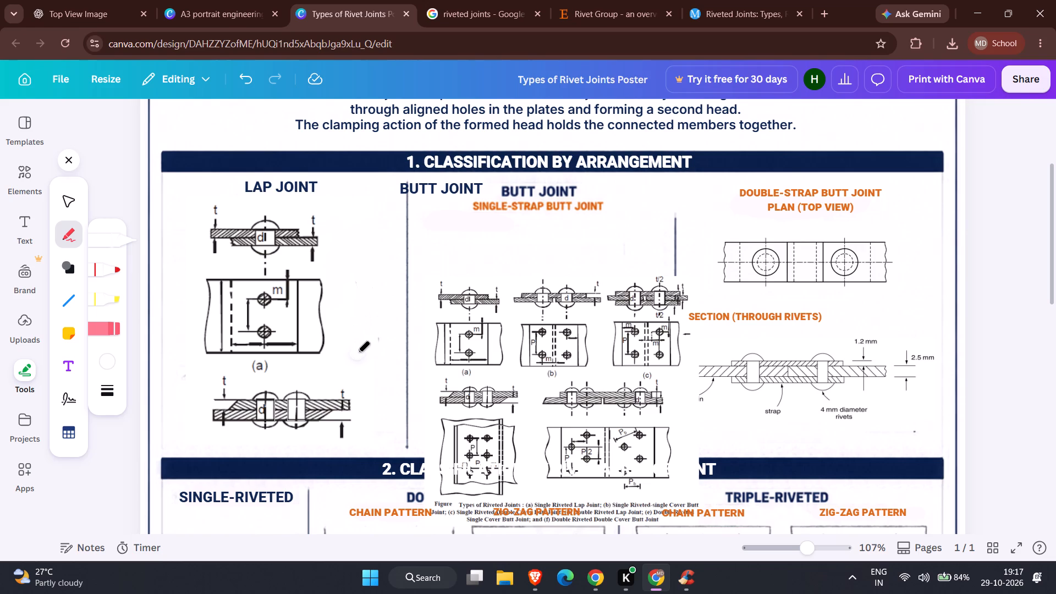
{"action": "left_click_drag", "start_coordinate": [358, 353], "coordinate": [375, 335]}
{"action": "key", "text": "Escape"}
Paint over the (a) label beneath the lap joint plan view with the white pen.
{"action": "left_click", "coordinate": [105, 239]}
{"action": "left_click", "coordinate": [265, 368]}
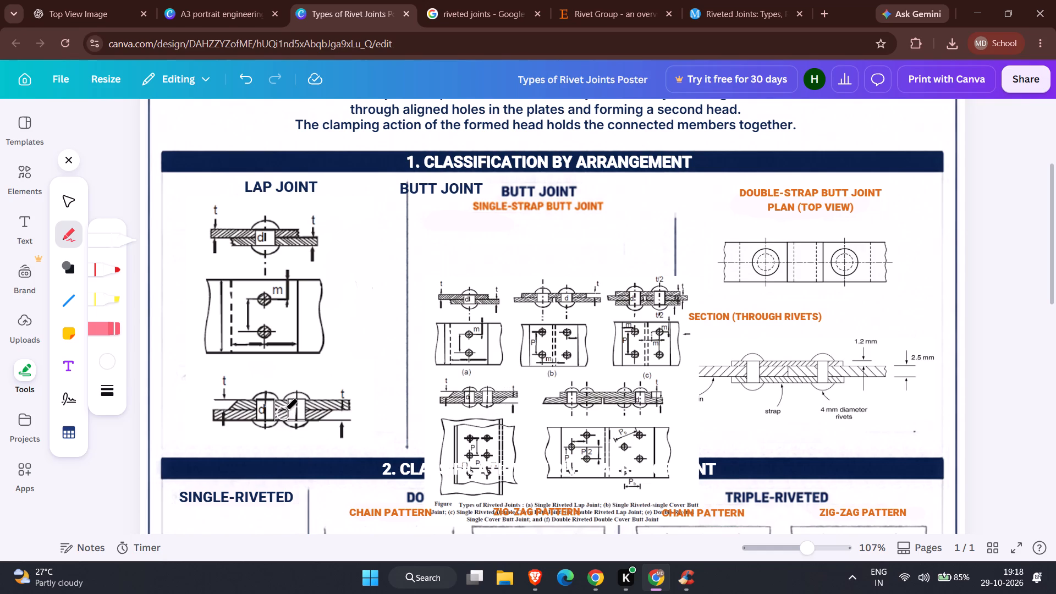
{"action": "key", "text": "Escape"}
Crop the lap joint figure from the bottom and right edges, keeping only the single-riveted section and plan views.
{"action": "left_click", "coordinate": [294, 386]}
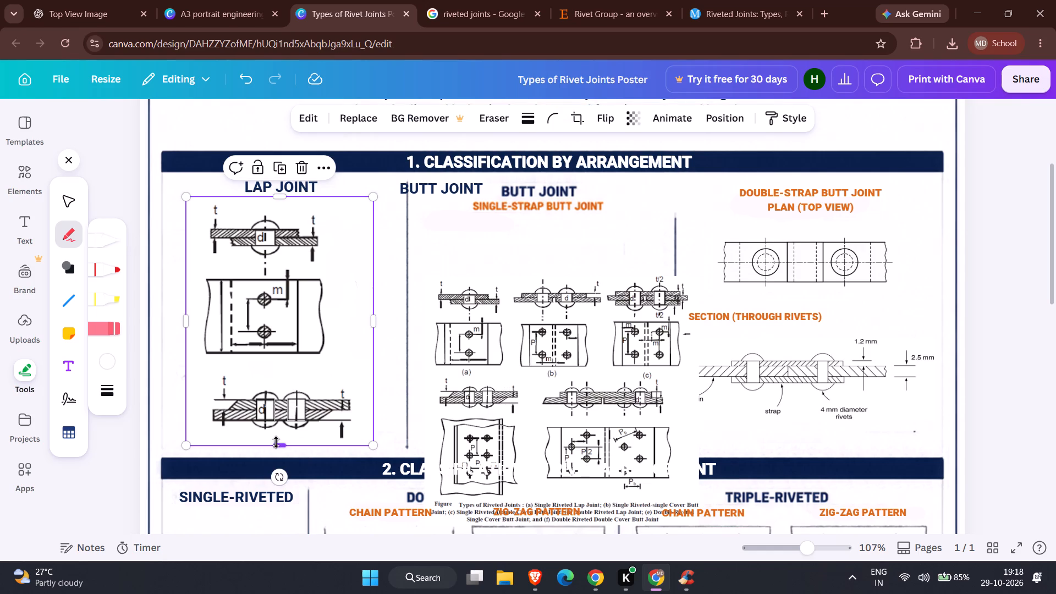
{"action": "left_click_drag", "start_coordinate": [276, 444], "coordinate": [277, 377]}
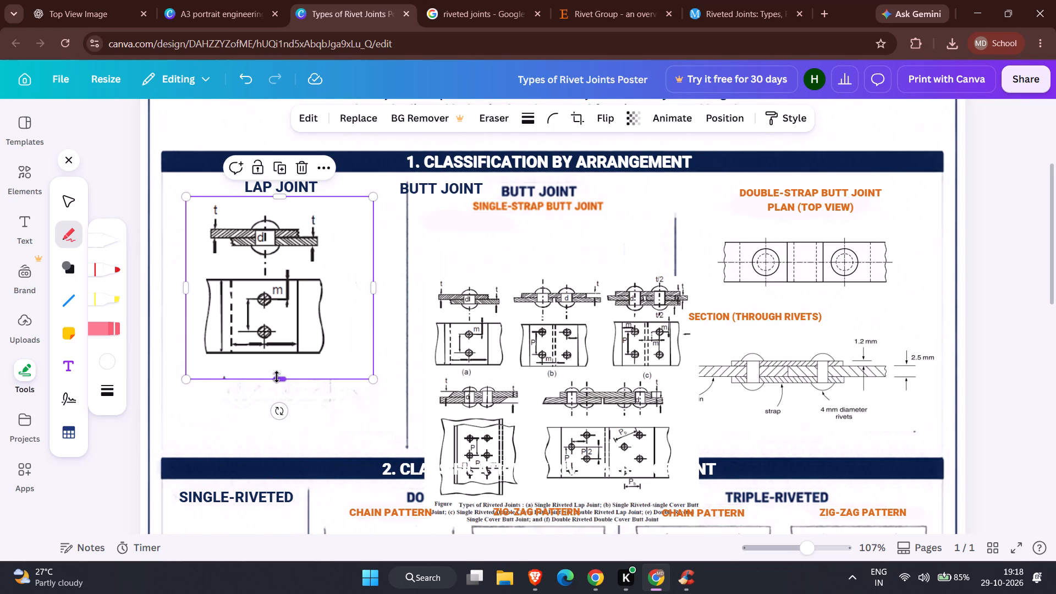
{"action": "left_click_drag", "start_coordinate": [277, 377], "coordinate": [277, 371]}
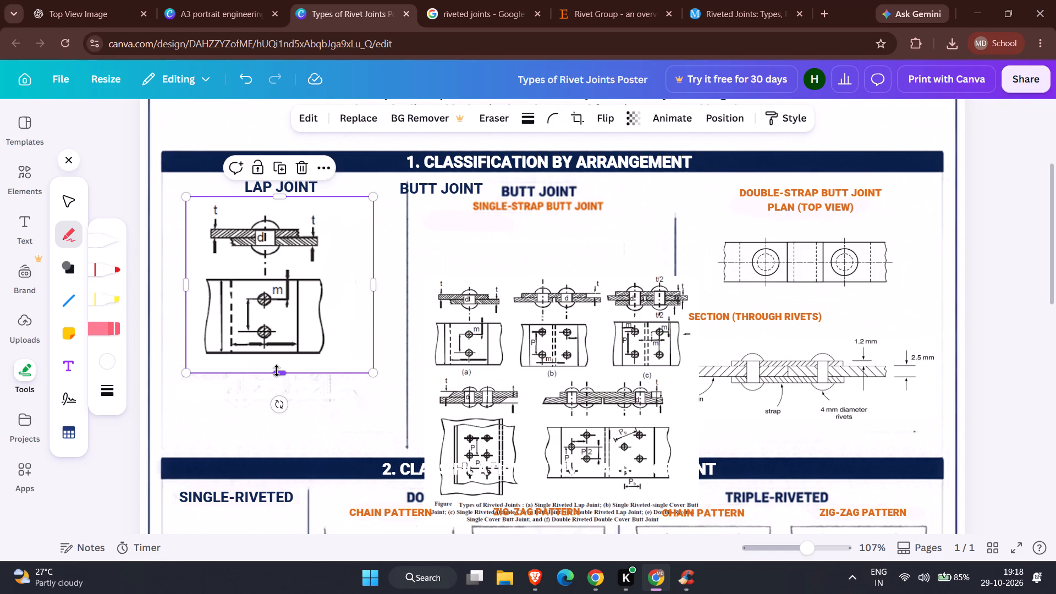
{"action": "left_click_drag", "start_coordinate": [375, 286], "coordinate": [340, 284]}
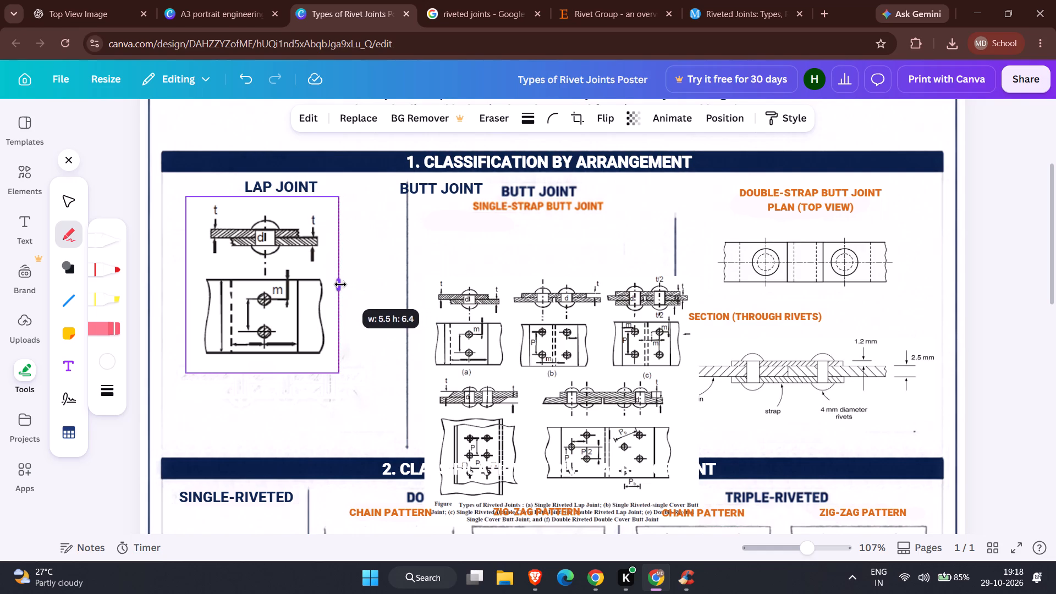
{"action": "left_click_drag", "start_coordinate": [340, 284], "coordinate": [338, 284]}
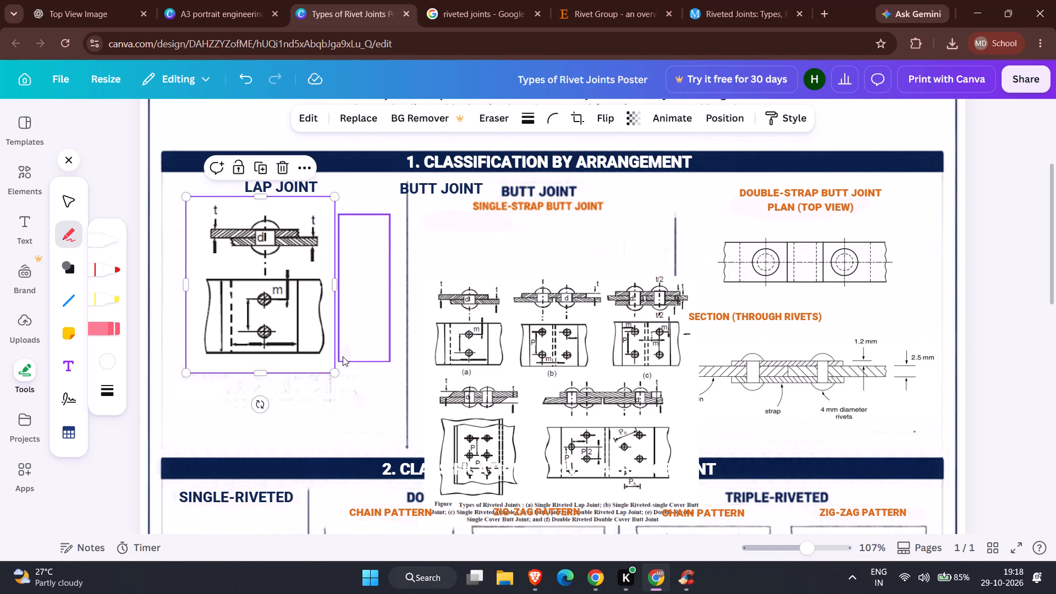
Enlarge the cropped single-riveted lap joint figure to fill more of the column under the LAP JOINT heading.
{"action": "left_click_drag", "start_coordinate": [334, 375], "coordinate": [363, 421]}
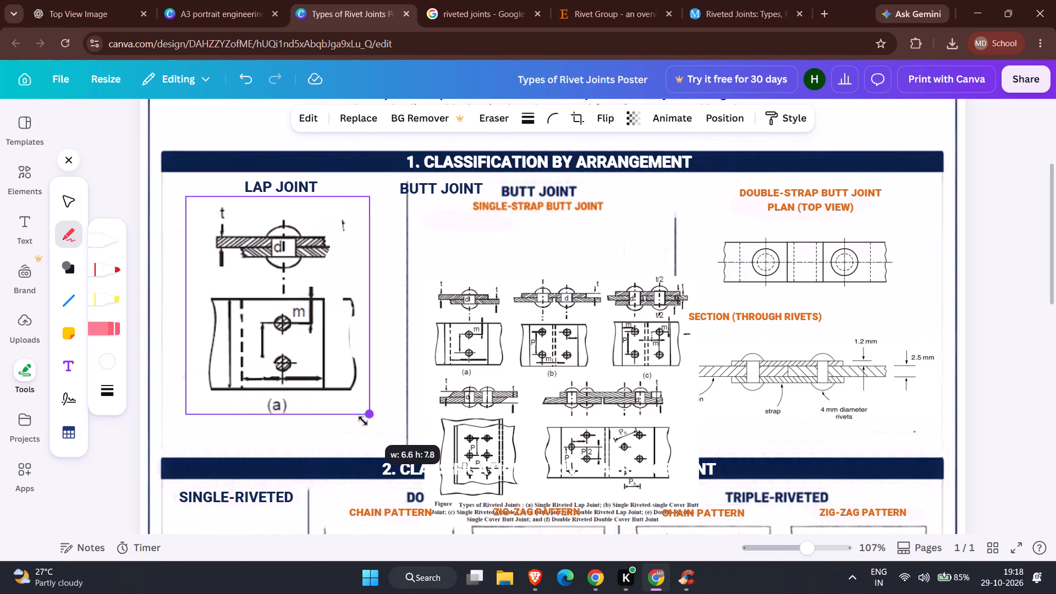
{"action": "left_click_drag", "start_coordinate": [363, 421], "coordinate": [366, 426]}
Delete the three white pen strokes that cover parts of the enlarged lap joint figure.
{"action": "left_click", "coordinate": [339, 245]}
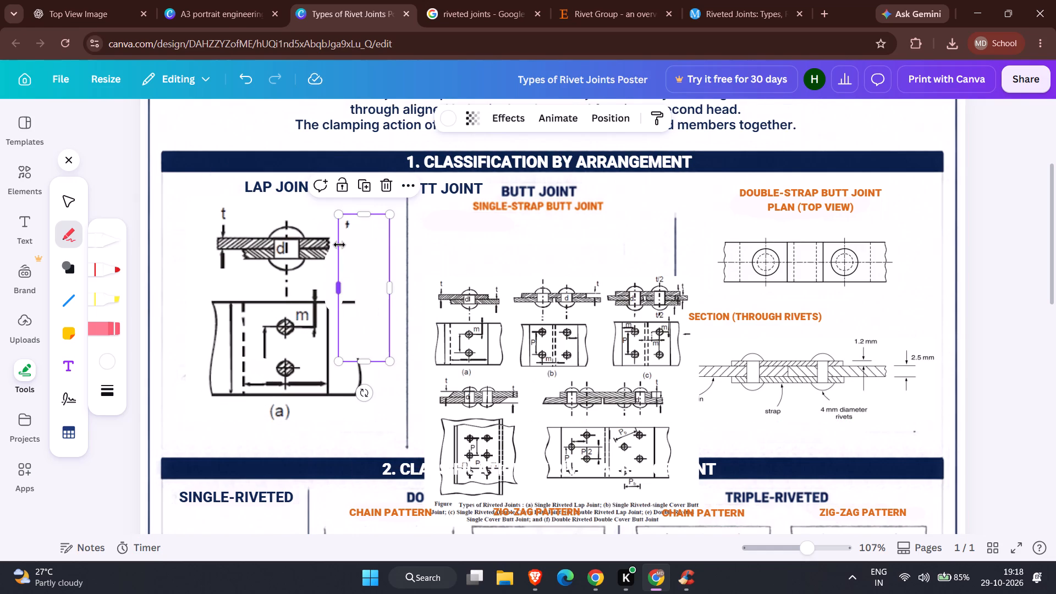
{"action": "key", "text": "Delete"}
{"action": "left_click", "coordinate": [334, 251]}
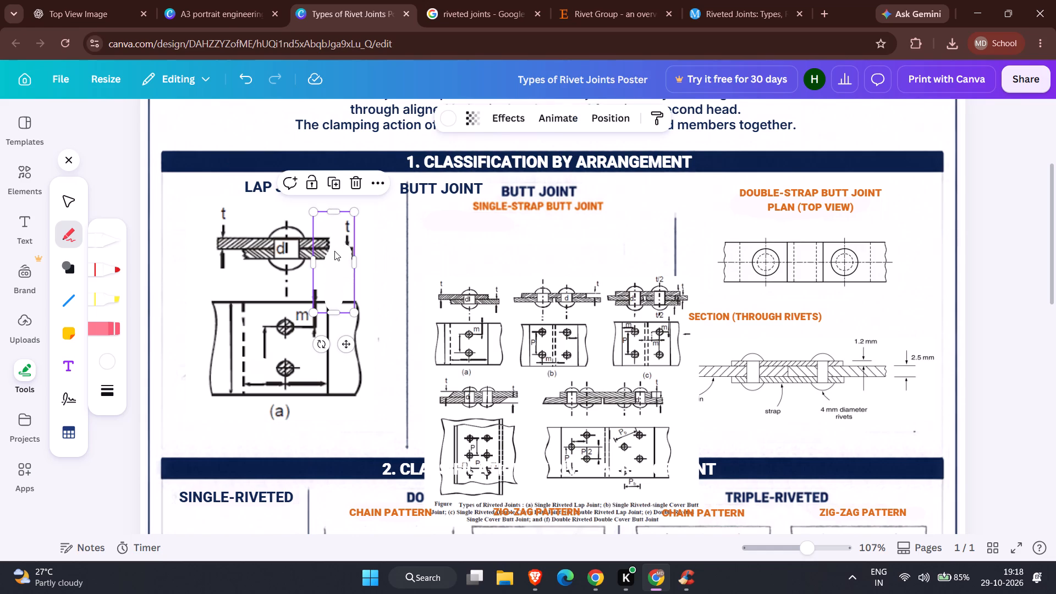
{"action": "key", "text": "Delete"}
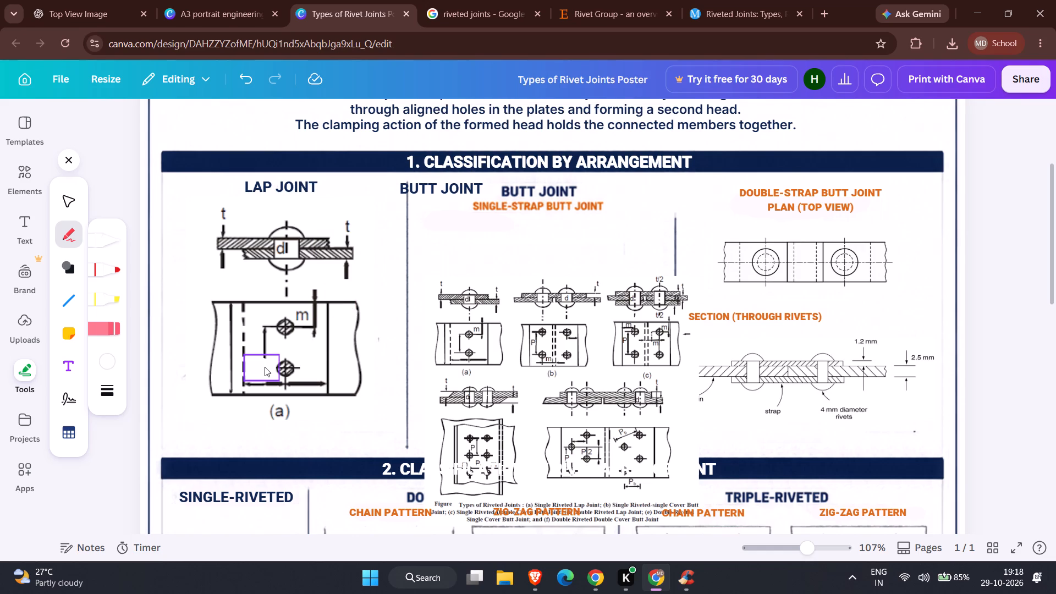
{"action": "left_click", "coordinate": [265, 367]}
{"action": "key", "text": "Delete"}
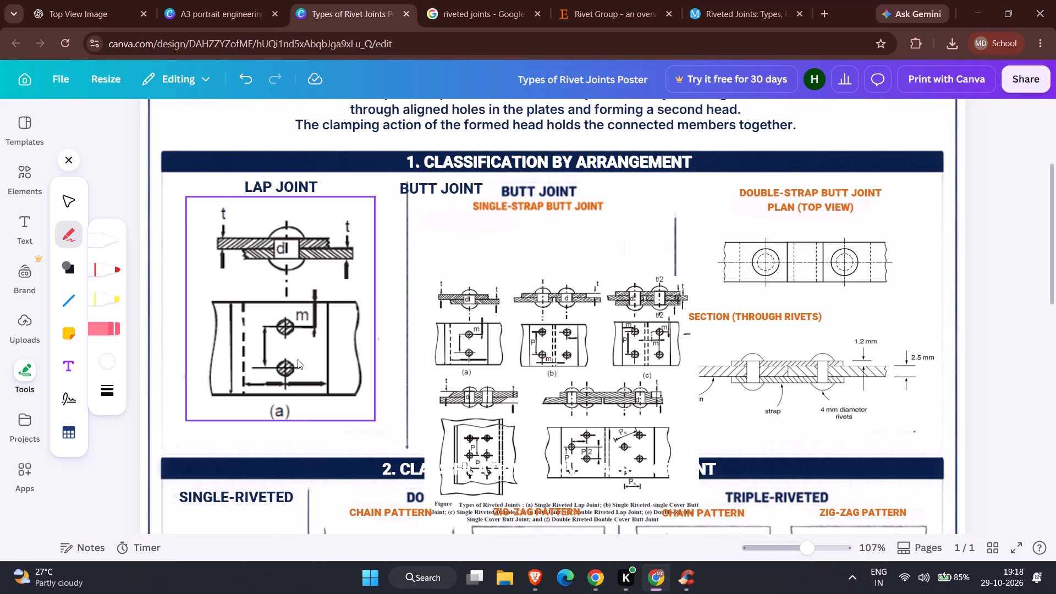
Move the lap joint figure slightly down, away from the LAP JOINT heading.
{"action": "left_click_drag", "start_coordinate": [298, 359], "coordinate": [299, 370]}
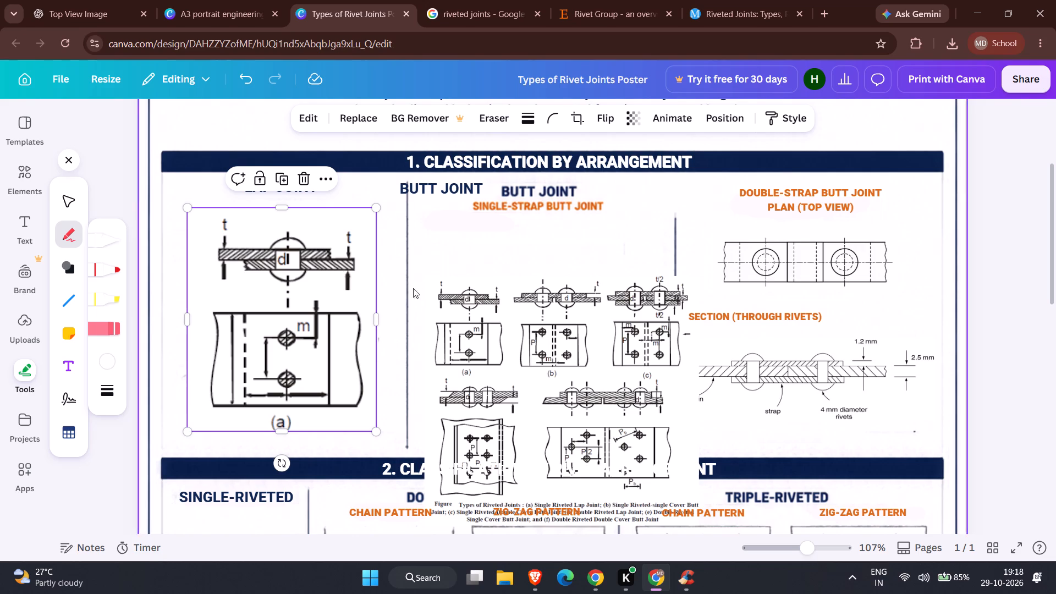
Paint over the background's BUTT JOINT heading and orange SINGLE-STRAP BUTT JOINT subheading in the middle column with the white pen.
{"action": "left_click", "coordinate": [480, 266]}
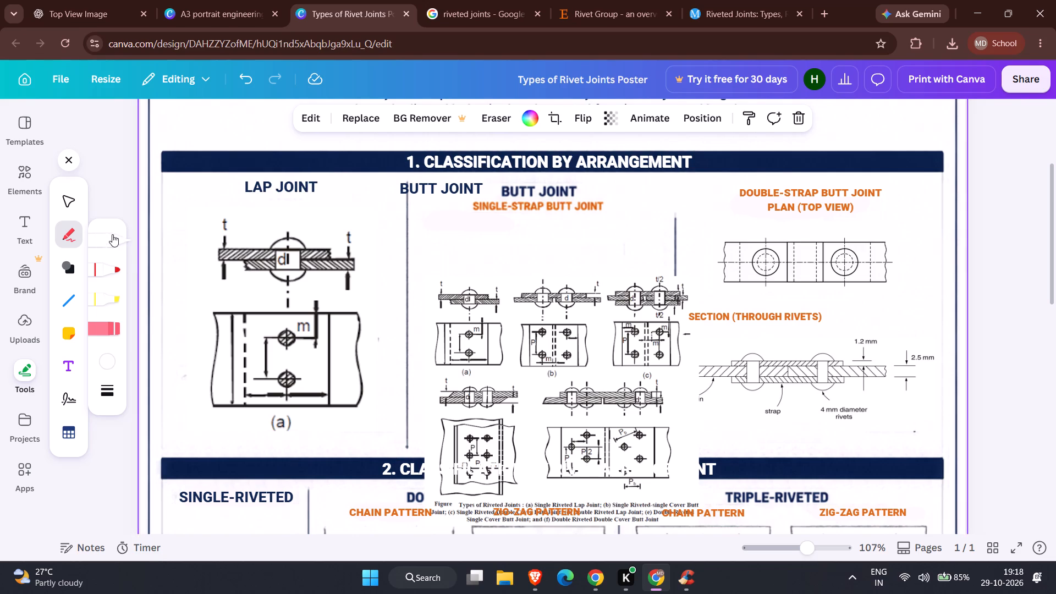
{"action": "left_click", "coordinate": [112, 234]}
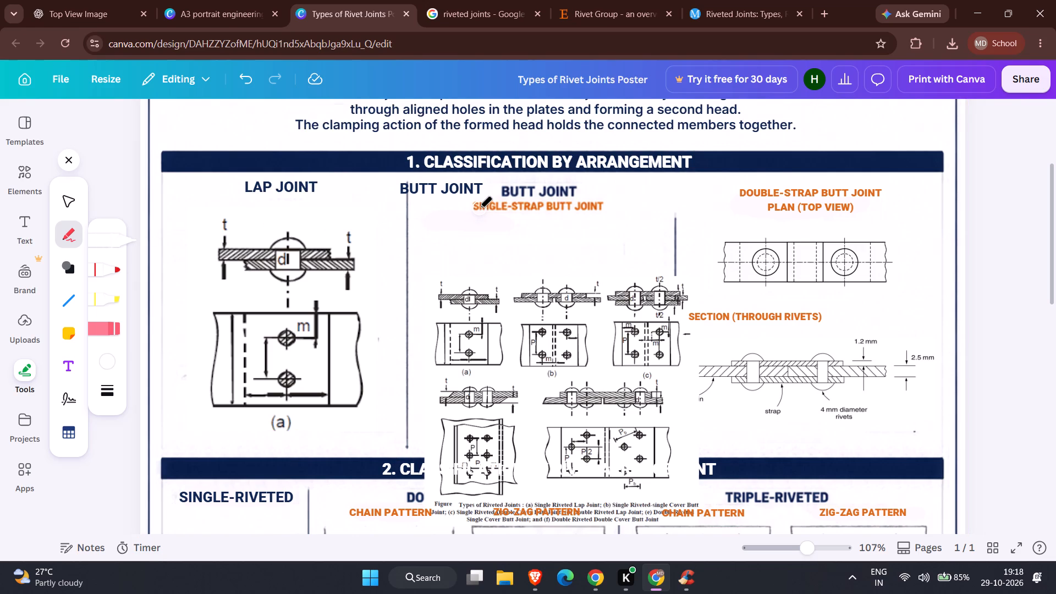
{"action": "left_click_drag", "start_coordinate": [479, 207], "coordinate": [443, 221]}
{"action": "left_click_drag", "start_coordinate": [443, 221], "coordinate": [539, 204]}
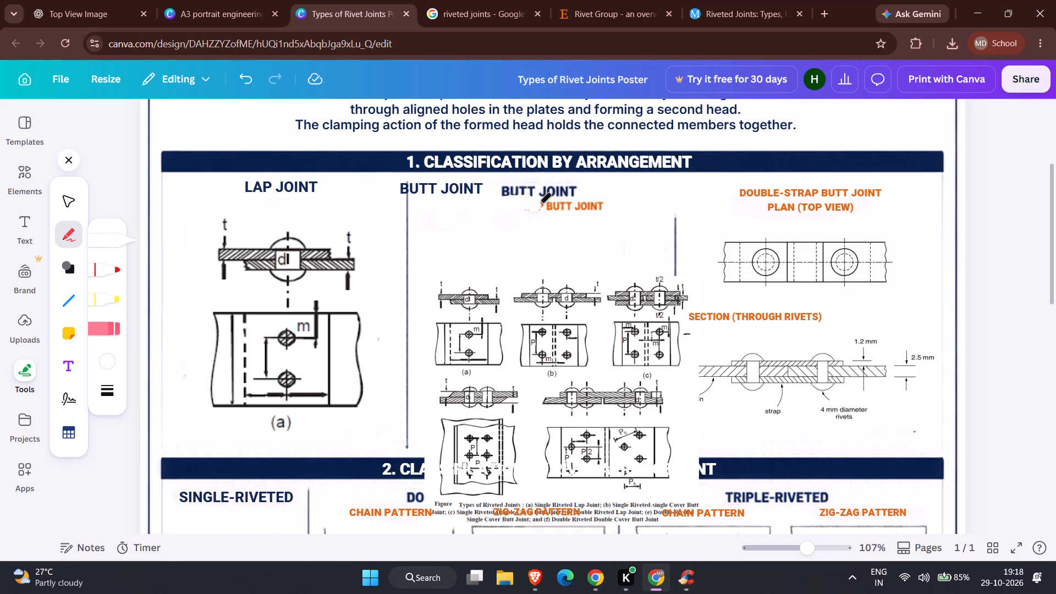
{"action": "left_click_drag", "start_coordinate": [539, 204], "coordinate": [557, 199]}
{"action": "left_click_drag", "start_coordinate": [557, 199], "coordinate": [530, 196]}
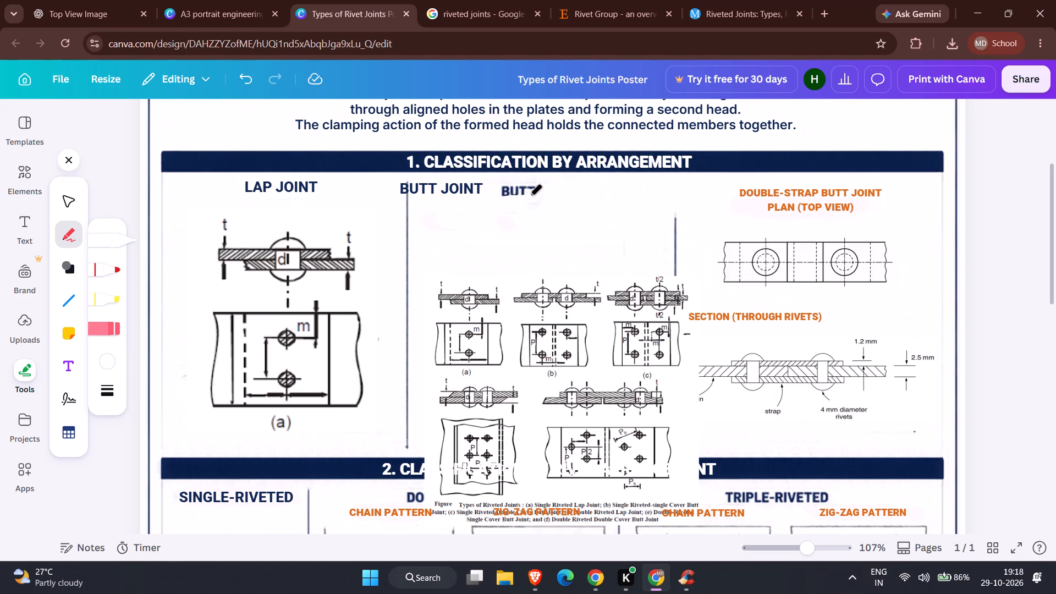
{"action": "left_click_drag", "start_coordinate": [530, 196], "coordinate": [535, 222]}
{"action": "left_click_drag", "start_coordinate": [535, 222], "coordinate": [513, 228]}
{"action": "key", "text": "Escape"}
{"action": "key", "text": "Escape"}
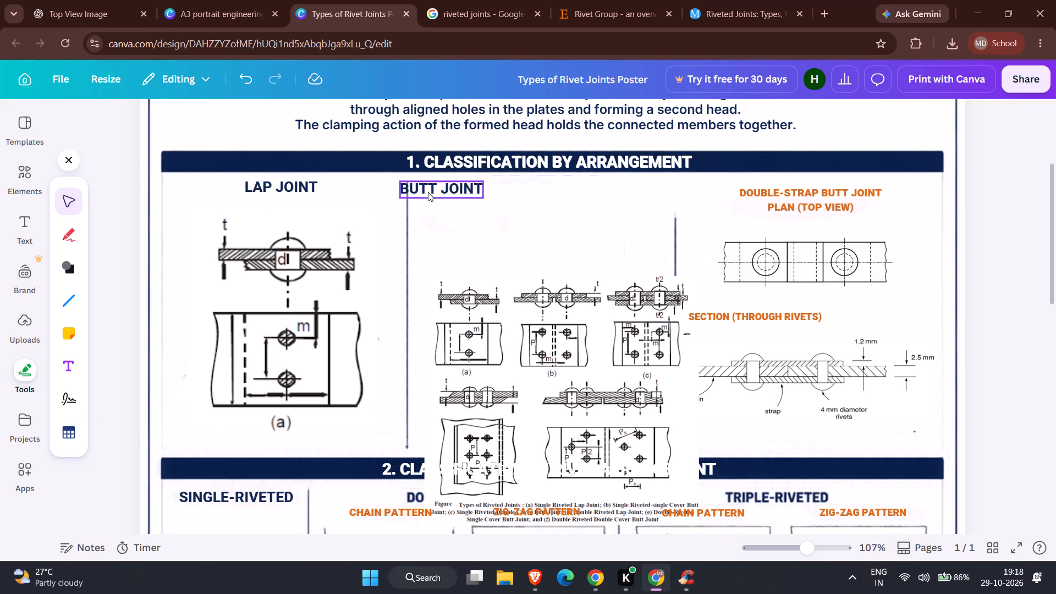
Move the editable BUTT JOINT heading over the erased one in the middle column and bring it to the front.
{"action": "left_click_drag", "start_coordinate": [415, 188], "coordinate": [524, 187]}
{"action": "left_click", "coordinate": [587, 151]}
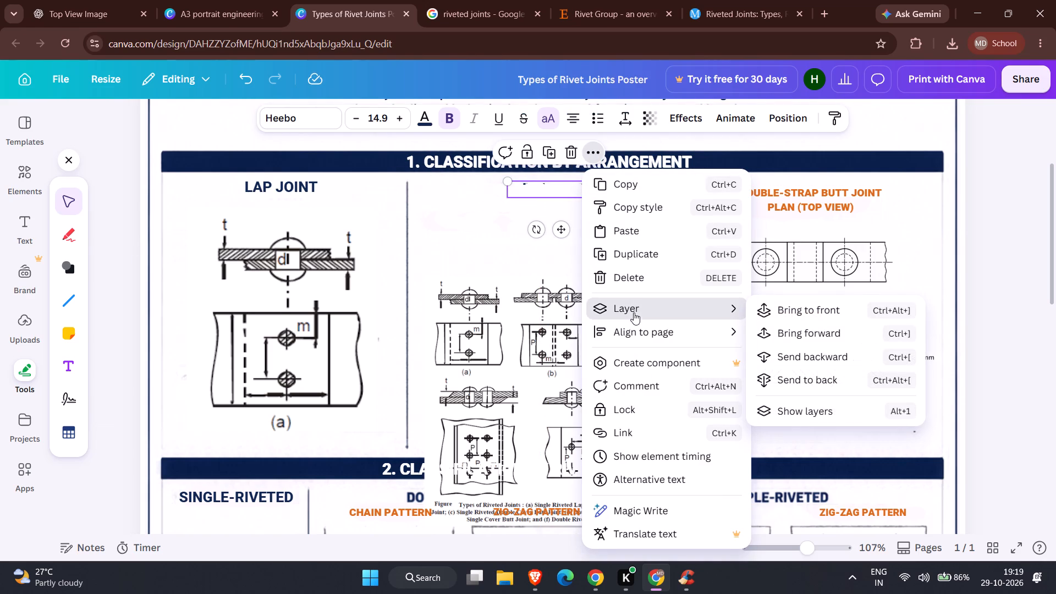
{"action": "left_click", "coordinate": [771, 307]}
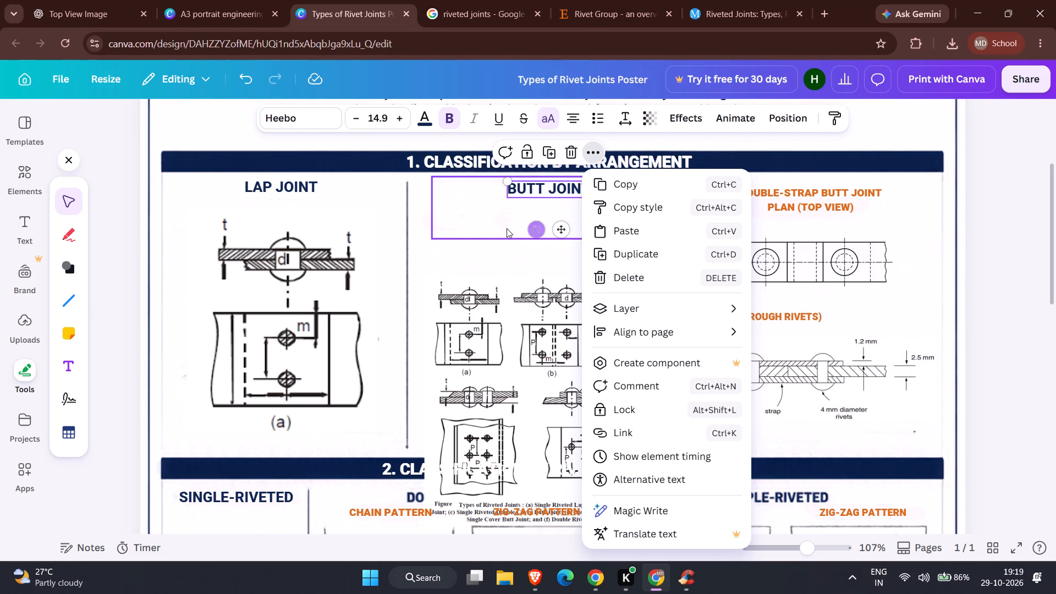
{"action": "key", "text": "Escape"}
{"action": "key", "text": "Escape"}
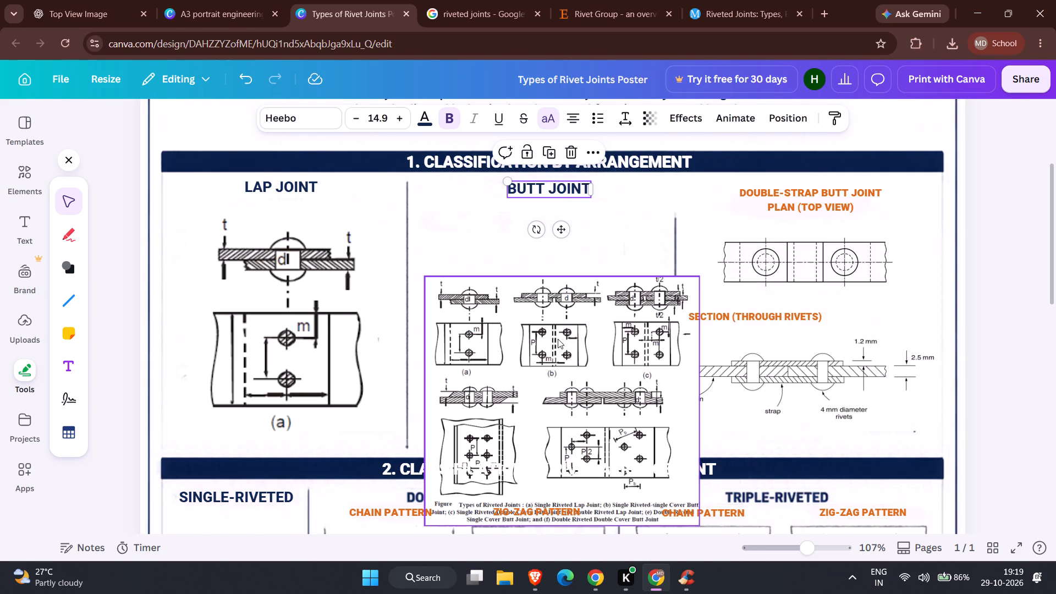
Crop the multi-figure riveted joints image in the middle column down to figure (b) only.
{"action": "left_click", "coordinate": [668, 441]}
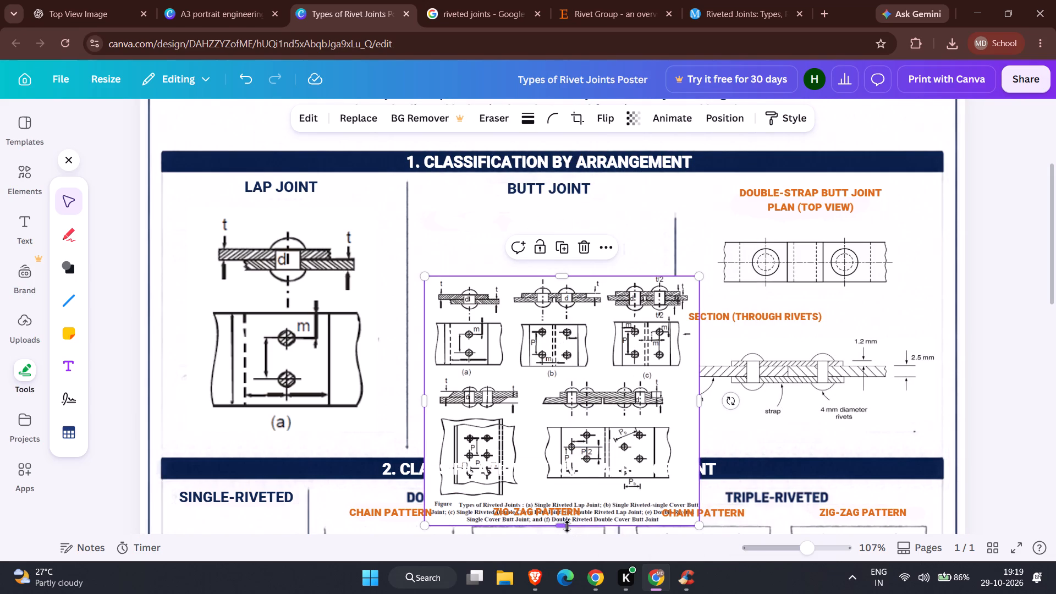
{"action": "left_click_drag", "start_coordinate": [567, 526], "coordinate": [559, 381]}
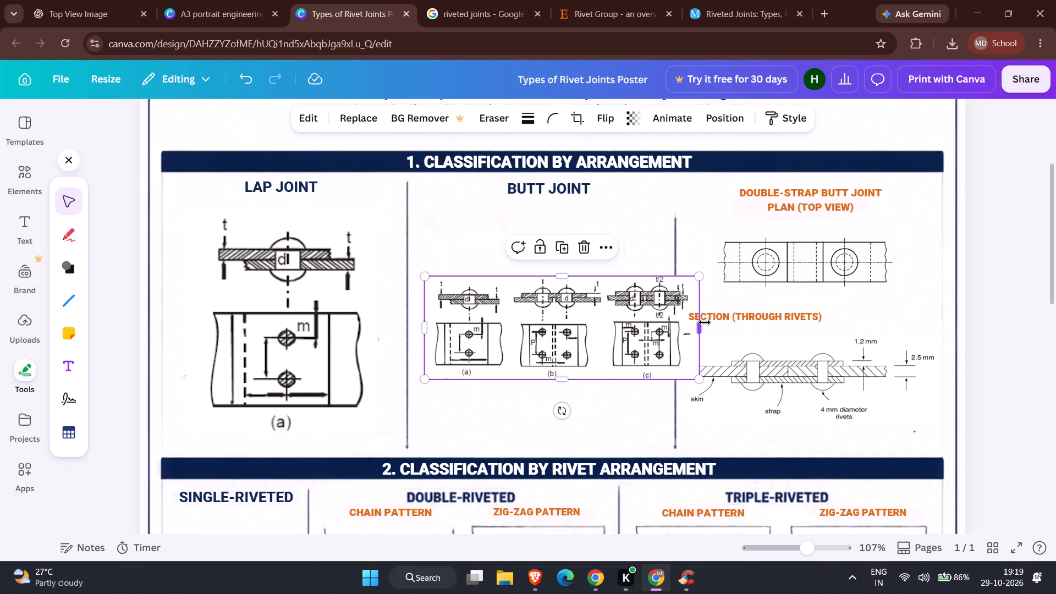
{"action": "left_click_drag", "start_coordinate": [699, 326], "coordinate": [663, 329]}
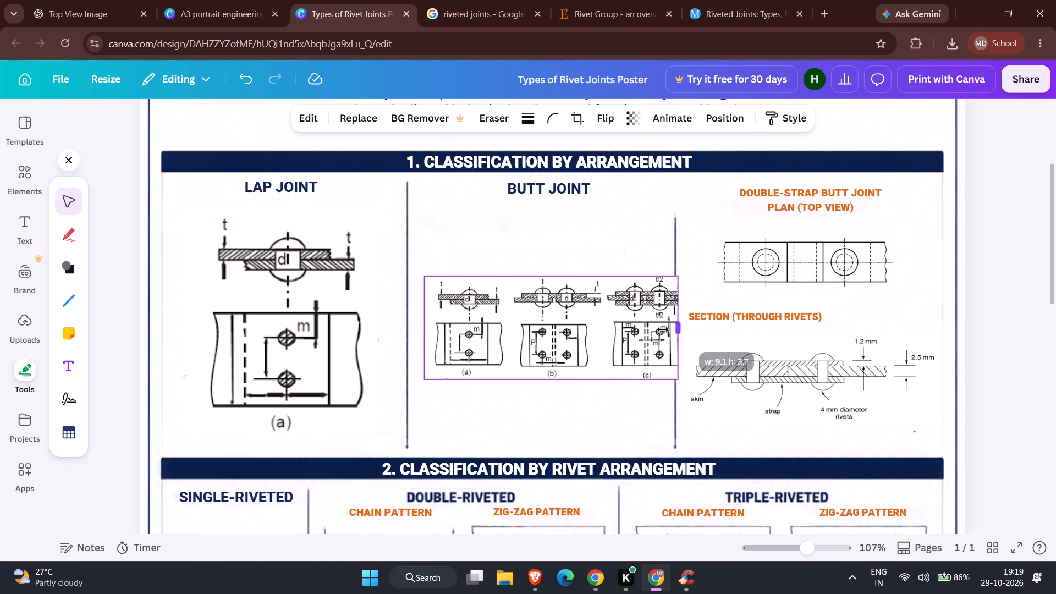
{"action": "left_click_drag", "start_coordinate": [663, 329], "coordinate": [607, 331]}
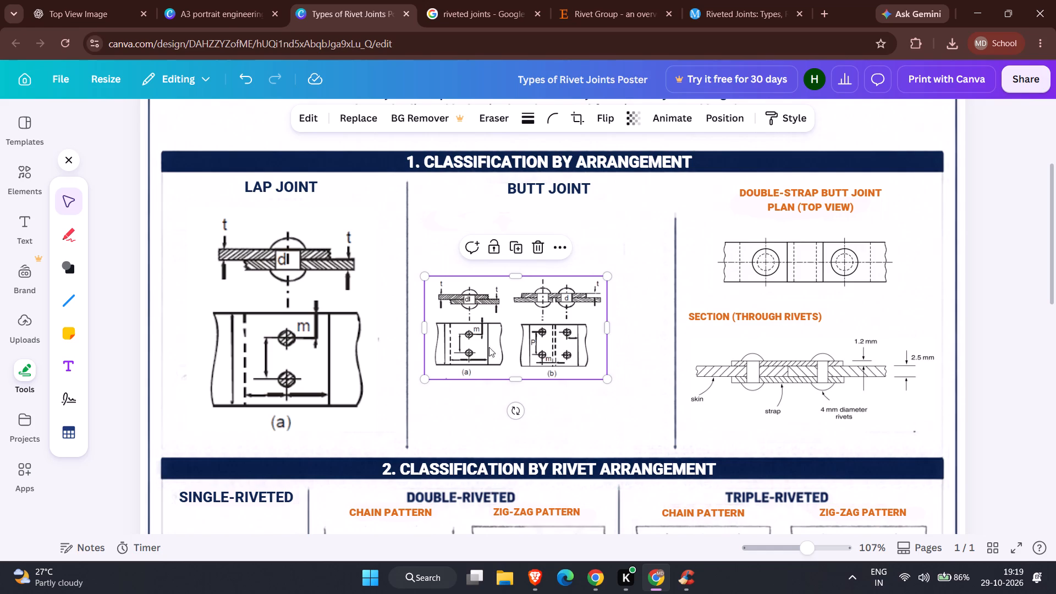
{"action": "left_click_drag", "start_coordinate": [420, 332], "coordinate": [464, 331]}
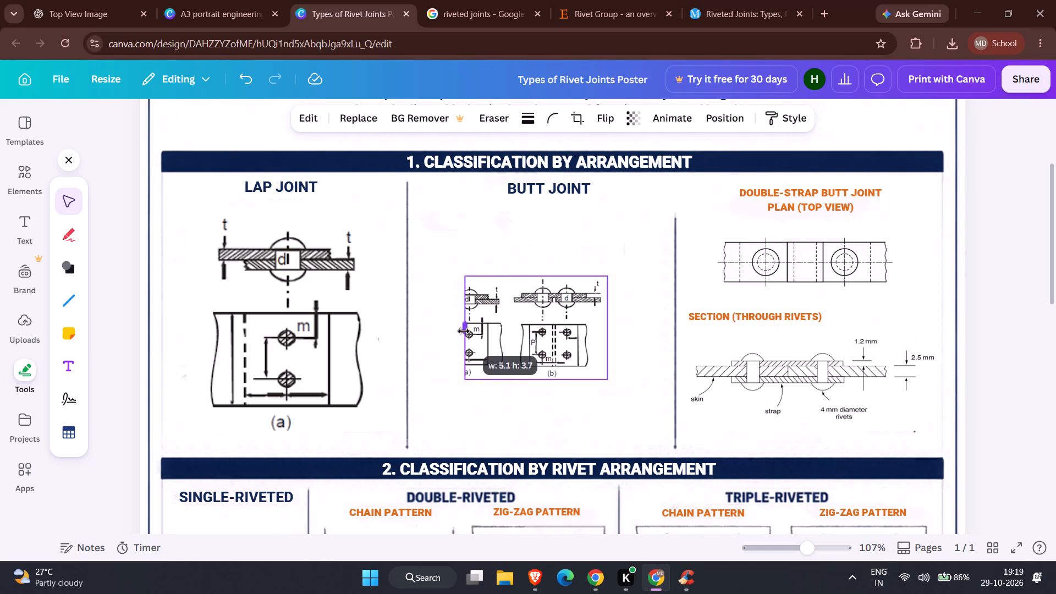
{"action": "left_click_drag", "start_coordinate": [464, 331], "coordinate": [508, 328]}
Enlarge the cropped figure (b) and place it under the BUTT JOINT heading so it fills the middle column.
{"action": "left_click_drag", "start_coordinate": [607, 376], "coordinate": [639, 436]}
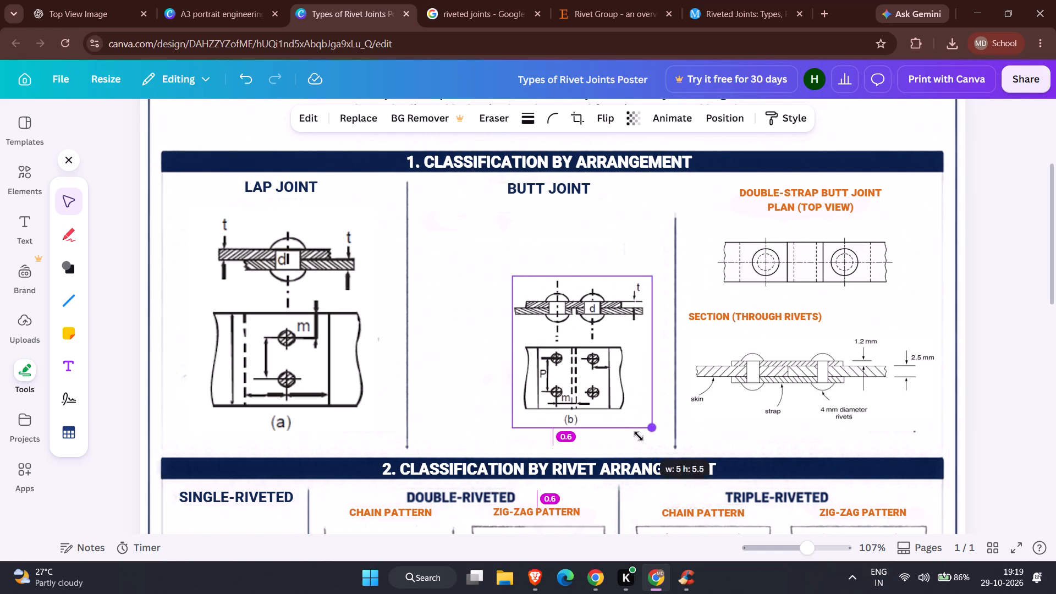
{"action": "left_click_drag", "start_coordinate": [639, 436], "coordinate": [640, 440]}
{"action": "left_click_drag", "start_coordinate": [599, 397], "coordinate": [552, 338]}
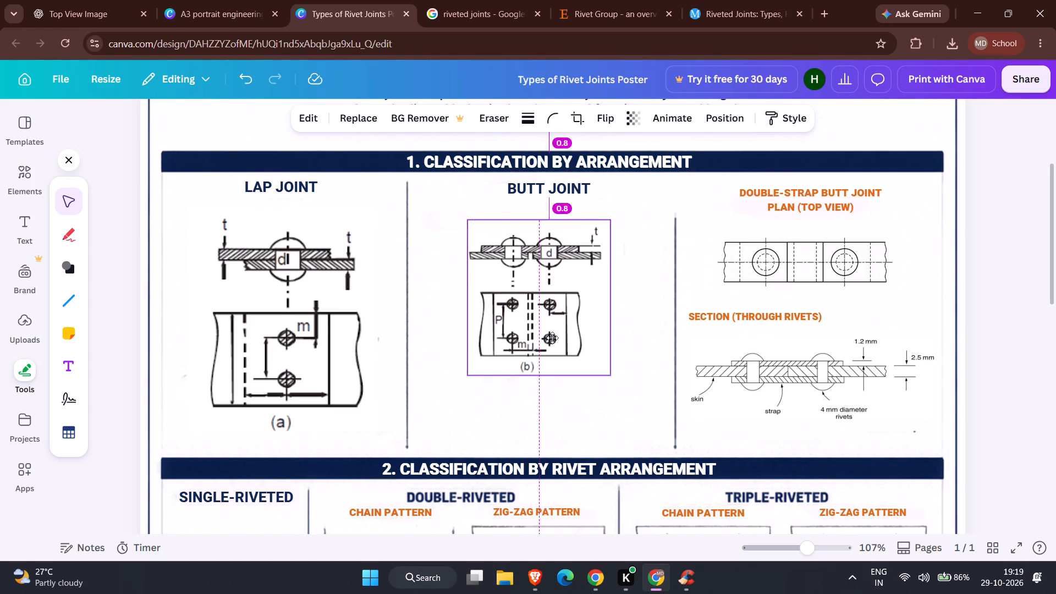
{"action": "left_click_drag", "start_coordinate": [552, 338], "coordinate": [530, 326]}
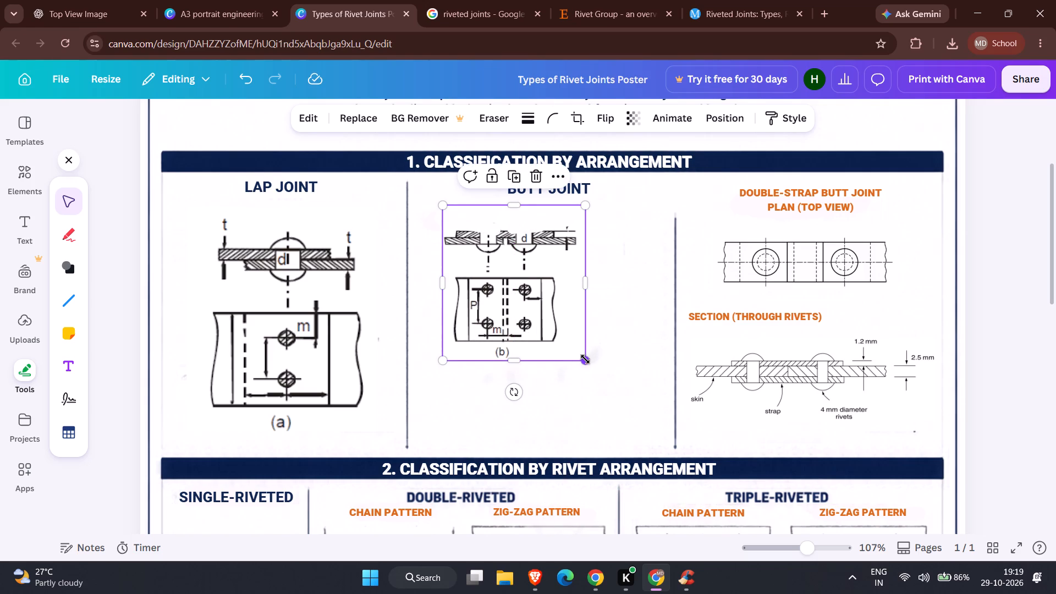
{"action": "left_click_drag", "start_coordinate": [586, 361], "coordinate": [645, 448]}
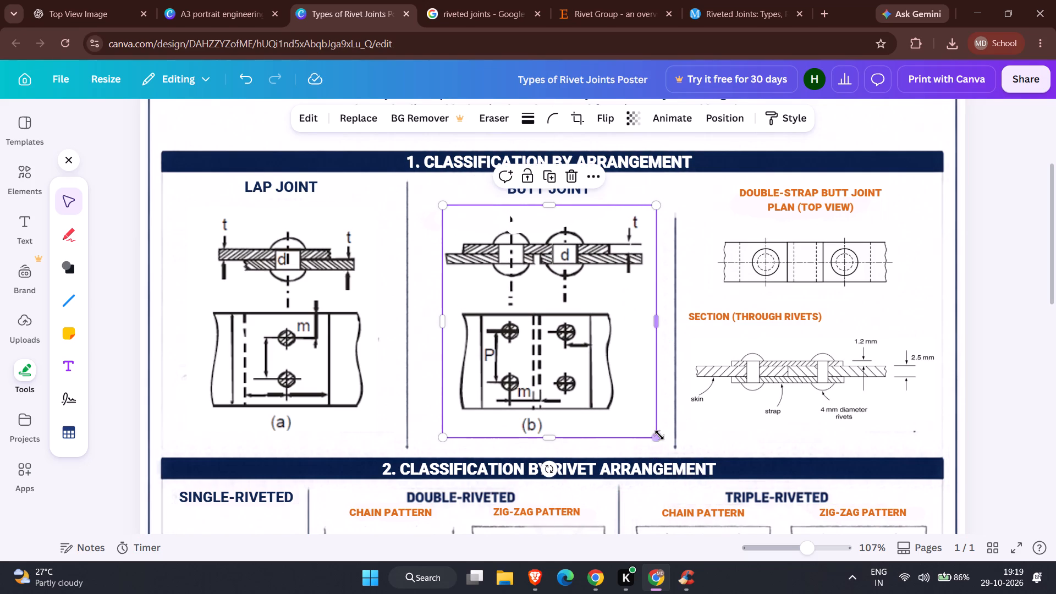
{"action": "left_click", "coordinate": [657, 437]}
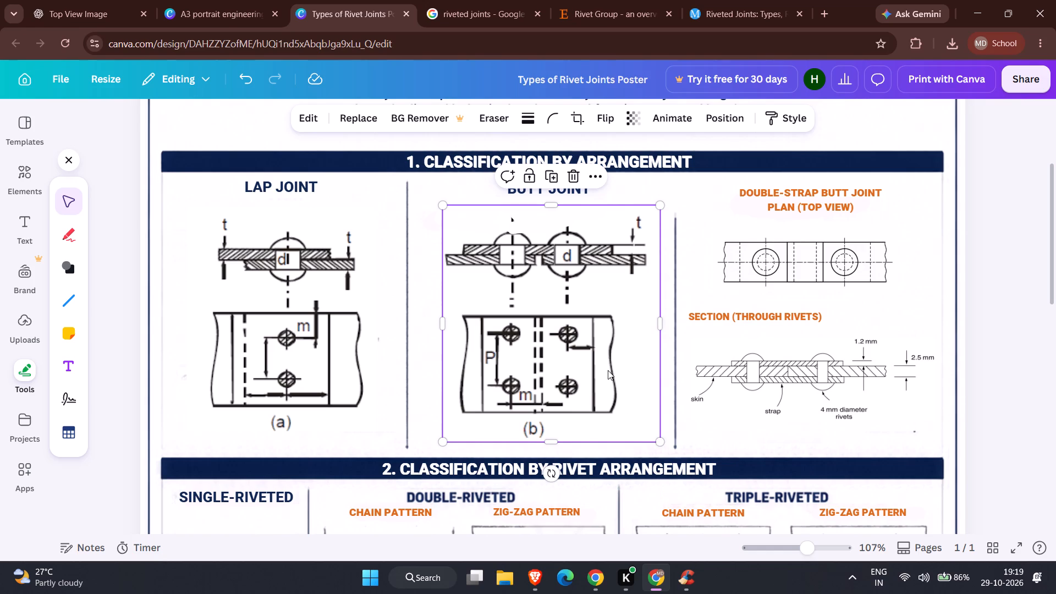
Bring figure (b) in the middle column to the front, above the white pen strokes.
{"action": "left_click", "coordinate": [598, 171]}
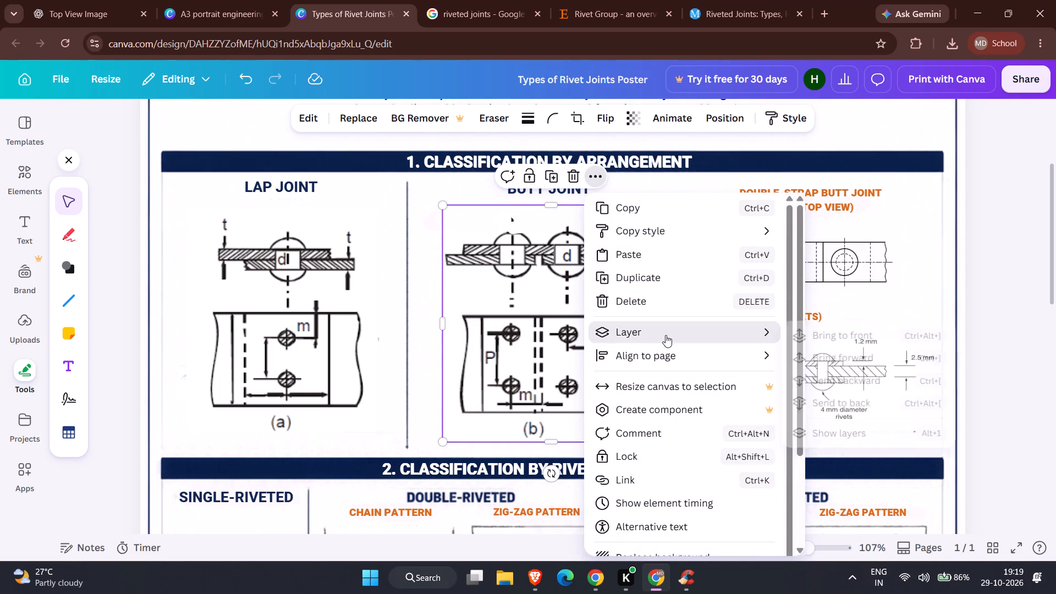
{"action": "left_click", "coordinate": [806, 329]}
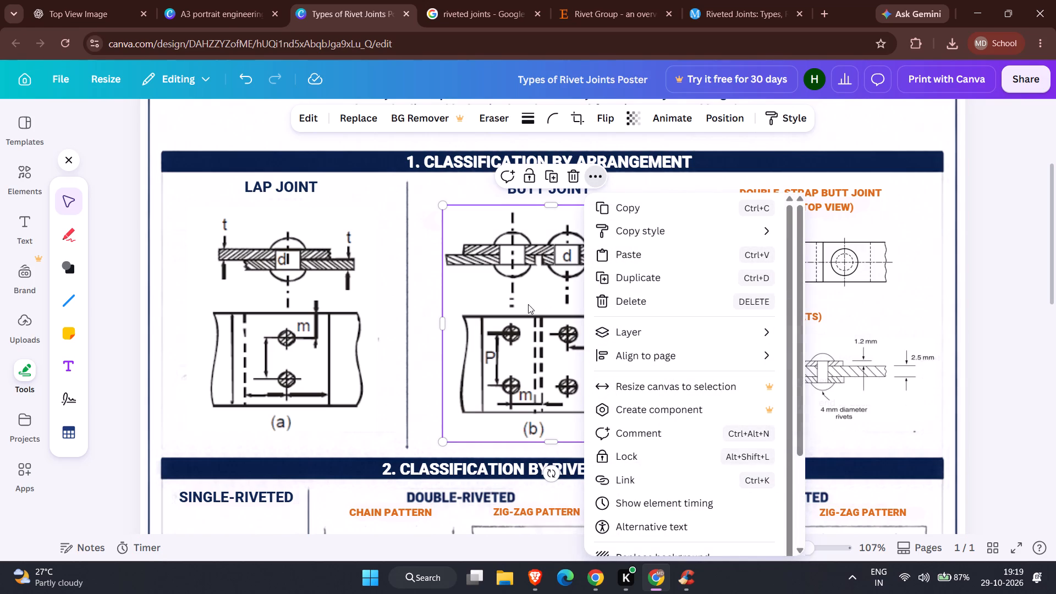
{"action": "left_click", "coordinate": [423, 287]}
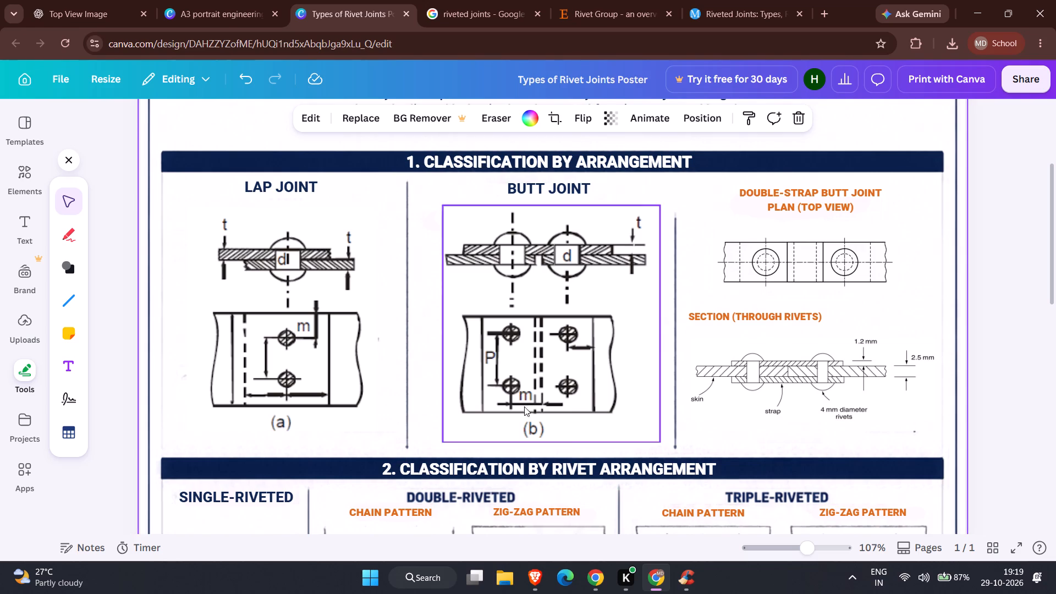
Delete the section and top-view drawings and the SECTION (THROUGH RIVETS) label from the third column of section 1.
{"action": "left_click", "coordinate": [753, 409]}
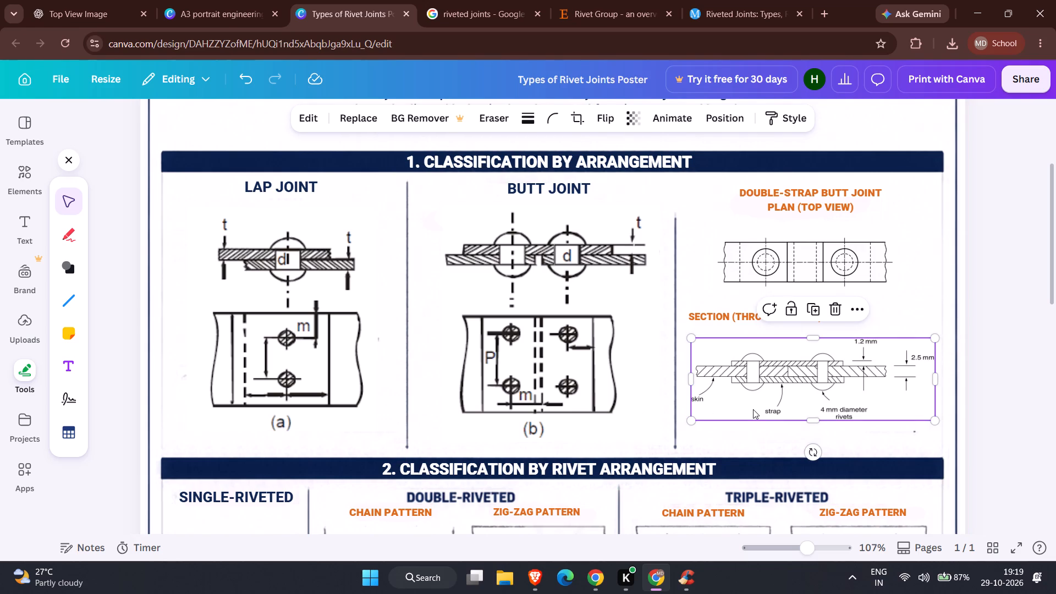
{"action": "key", "text": "Delete"}
{"action": "left_click", "coordinate": [772, 313]}
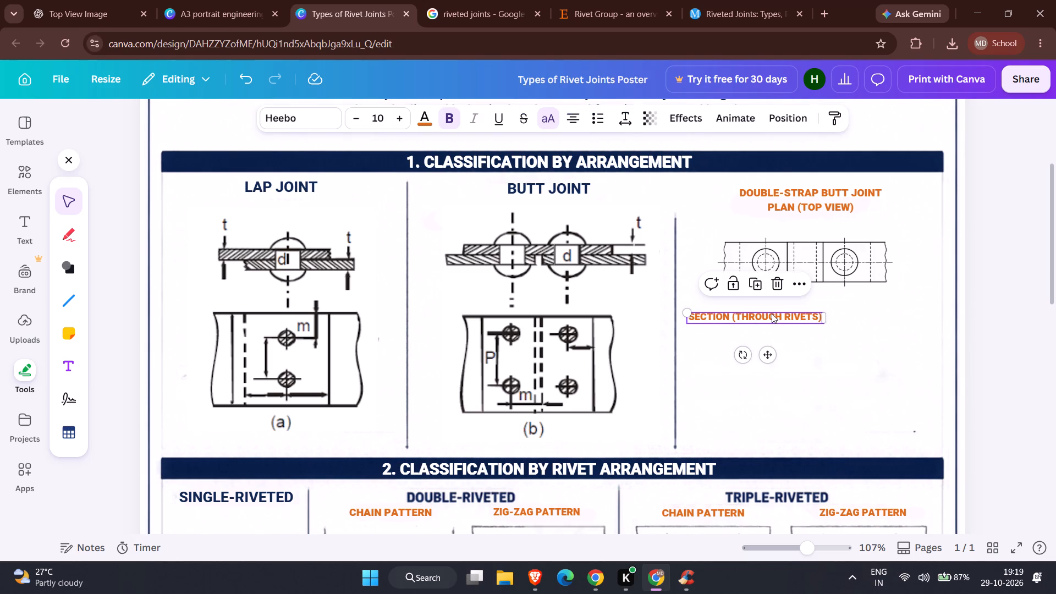
{"action": "key", "text": "Delete"}
{"action": "left_click", "coordinate": [846, 264]}
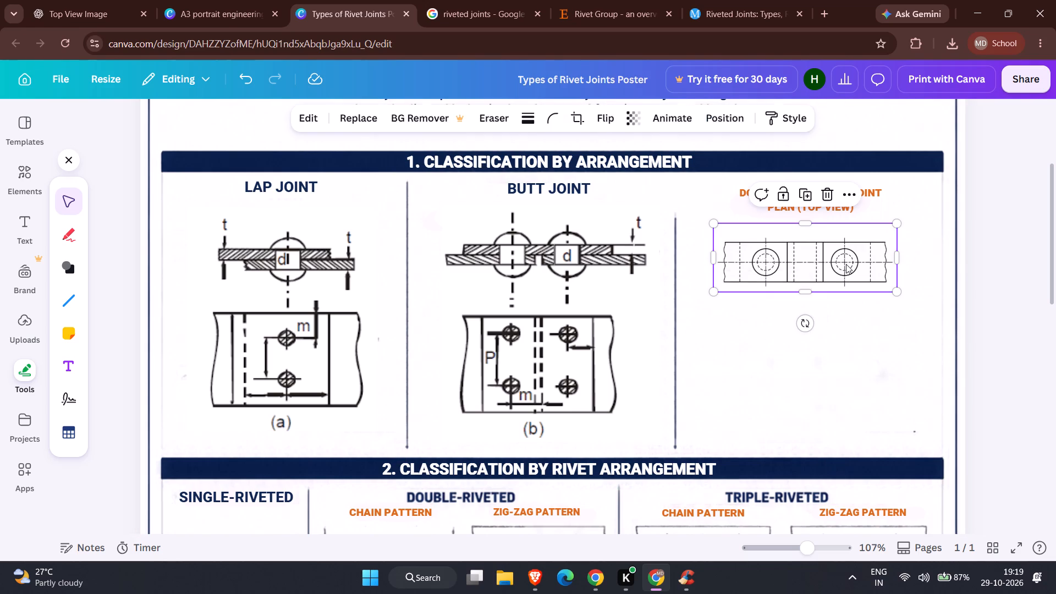
{"action": "key", "text": "Delete"}
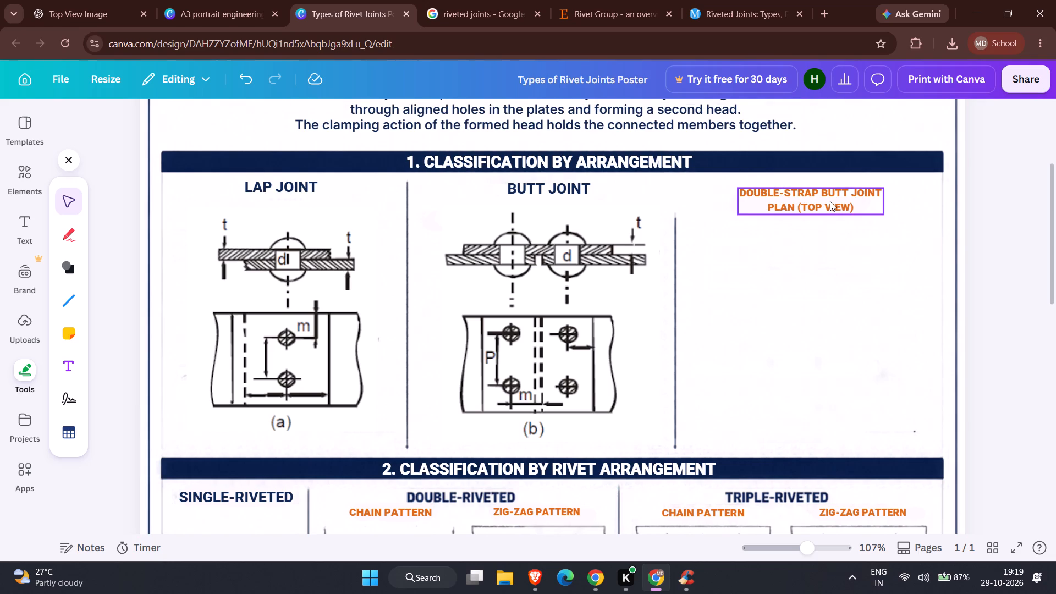
Remove the PLAN (TOP VIEW) line from the orange double-strap heading in the third column.
{"action": "left_click", "coordinate": [830, 201]}
{"action": "double_click", "coordinate": [830, 201]}
{"action": "left_click", "coordinate": [830, 201]}
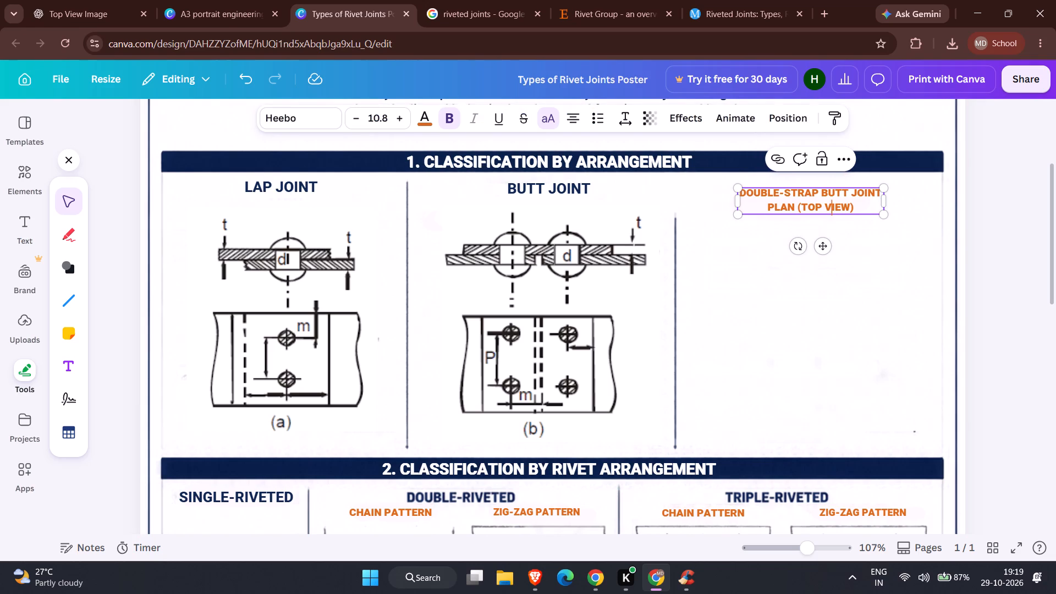
{"action": "left_click_drag", "start_coordinate": [855, 207], "coordinate": [799, 213]}
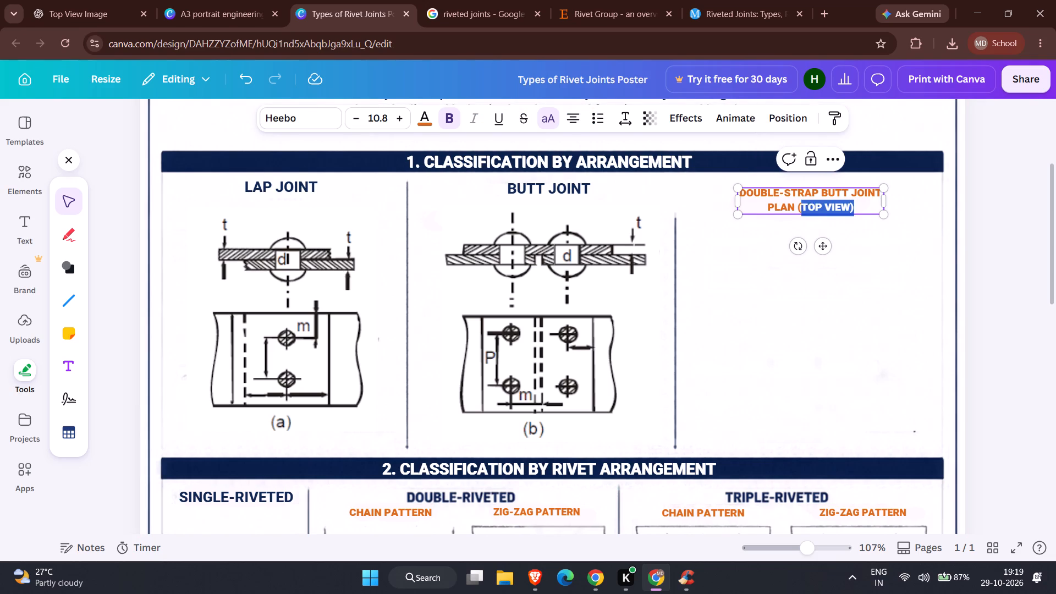
{"action": "left_click_drag", "start_coordinate": [799, 213], "coordinate": [762, 212]}
{"action": "key", "text": "Delete"}
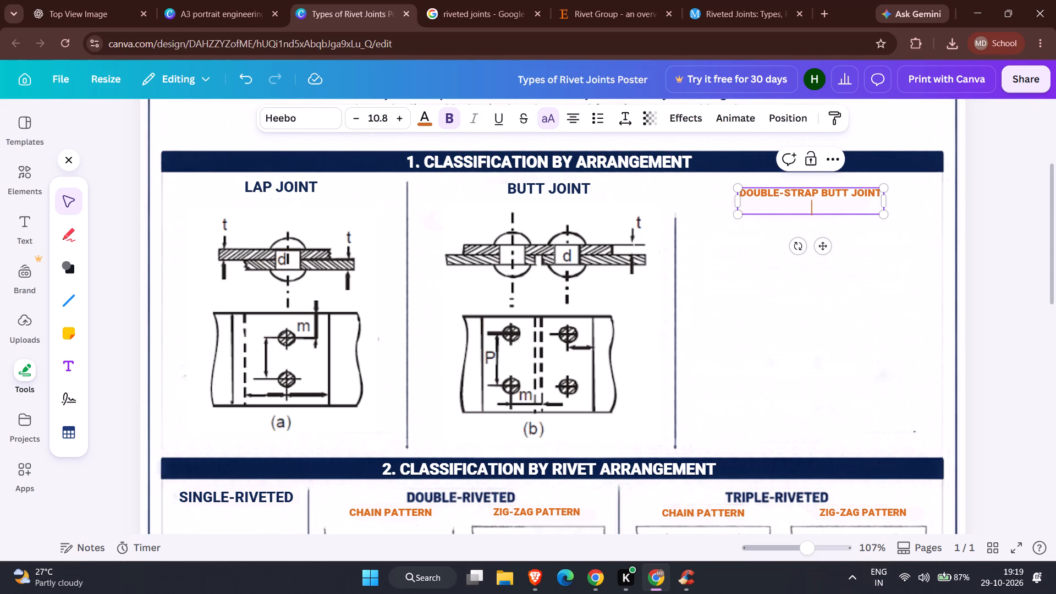
Copy the text DOUBLE-STRAP BUTT JOINT from the orange heading and clear it from that heading.
{"action": "double_click", "coordinate": [830, 192]}
{"action": "triple_click", "coordinate": [830, 192]}
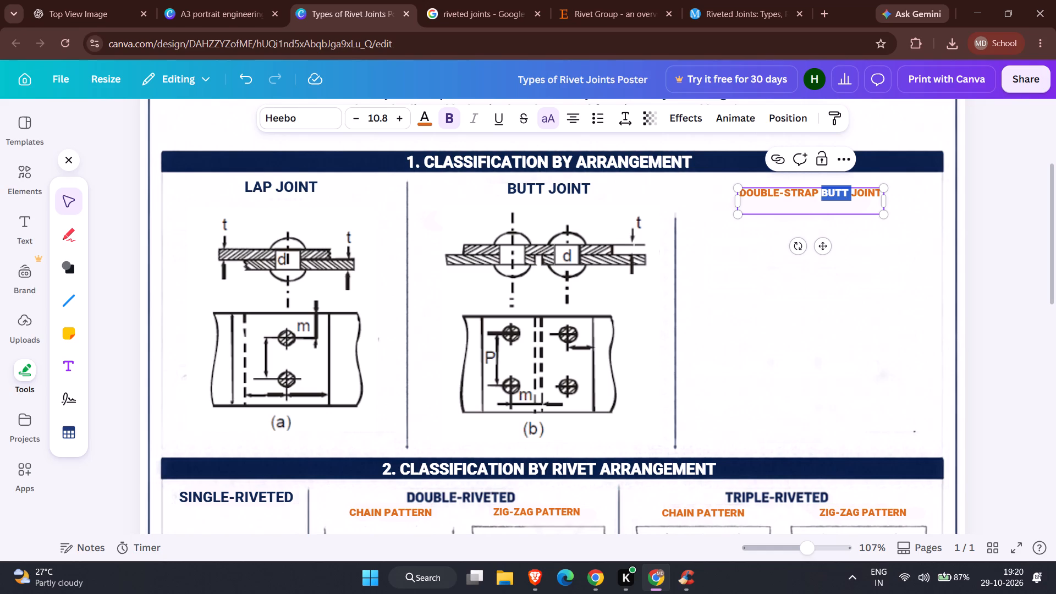
{"action": "key", "text": "ctrl+c"}
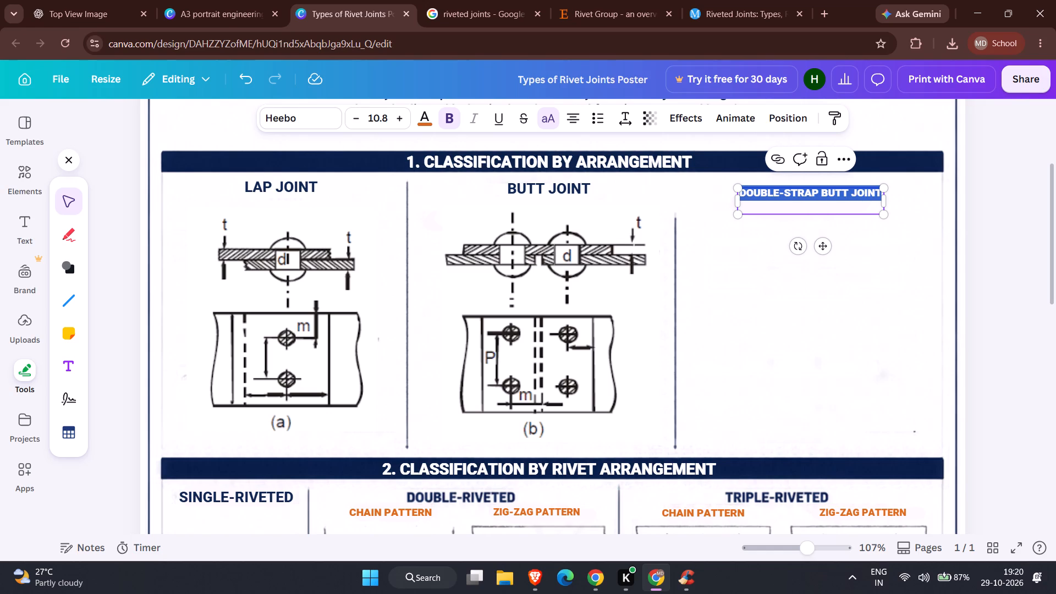
{"action": "key", "text": "Delete"}
{"action": "left_click", "coordinate": [787, 268]}
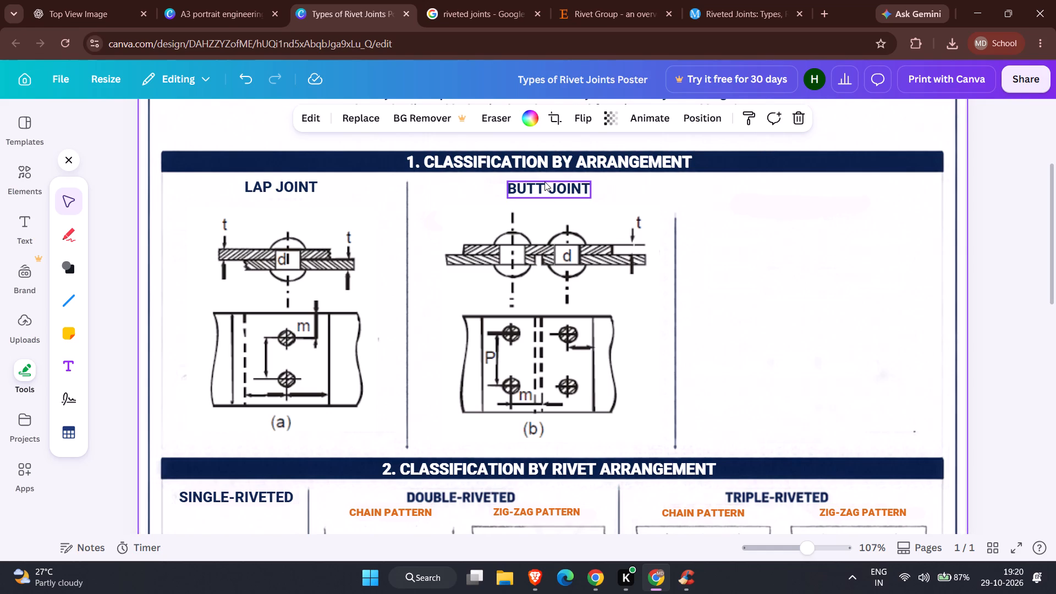
Duplicate the BUTT JOINT heading into the third column and replace its text with the copied DOUBLE-STRAP BUTT JOINT.
{"action": "left_click", "coordinate": [543, 179]}
{"action": "left_click", "coordinate": [549, 150]}
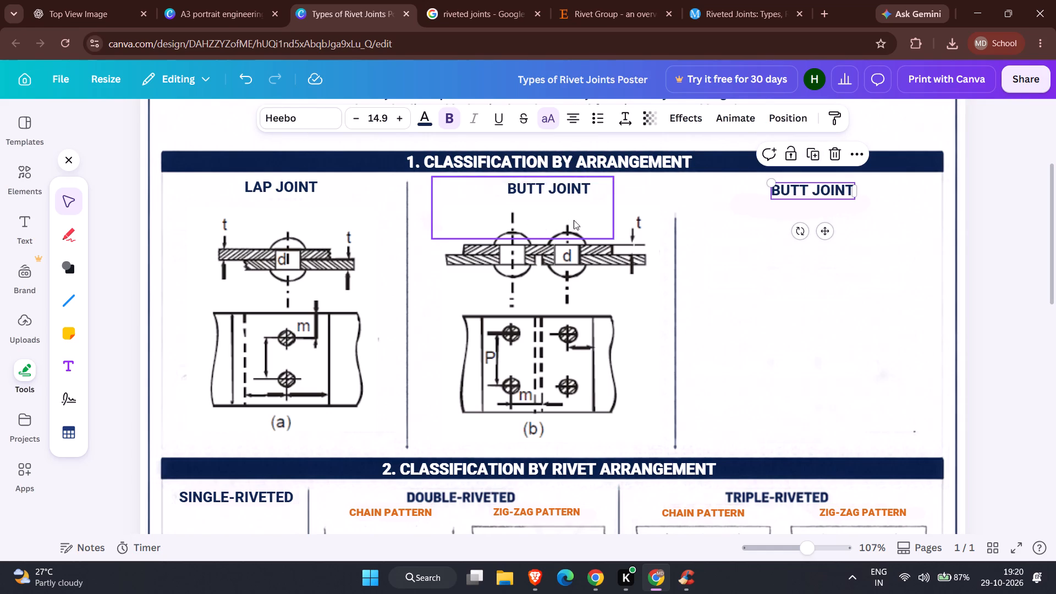
{"action": "double_click", "coordinate": [809, 188]}
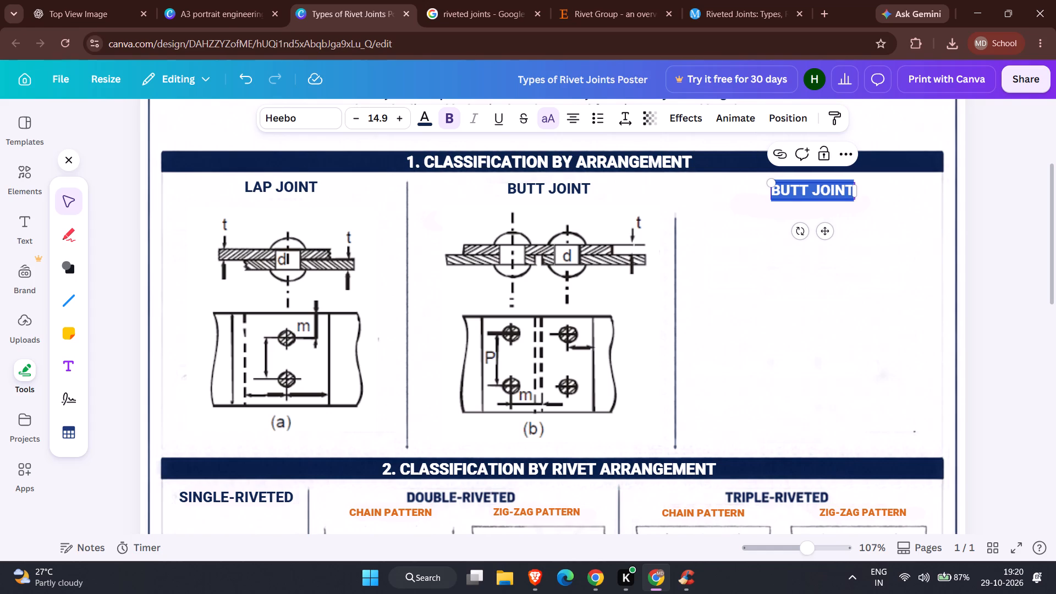
{"action": "key", "text": "ctrl+v"}
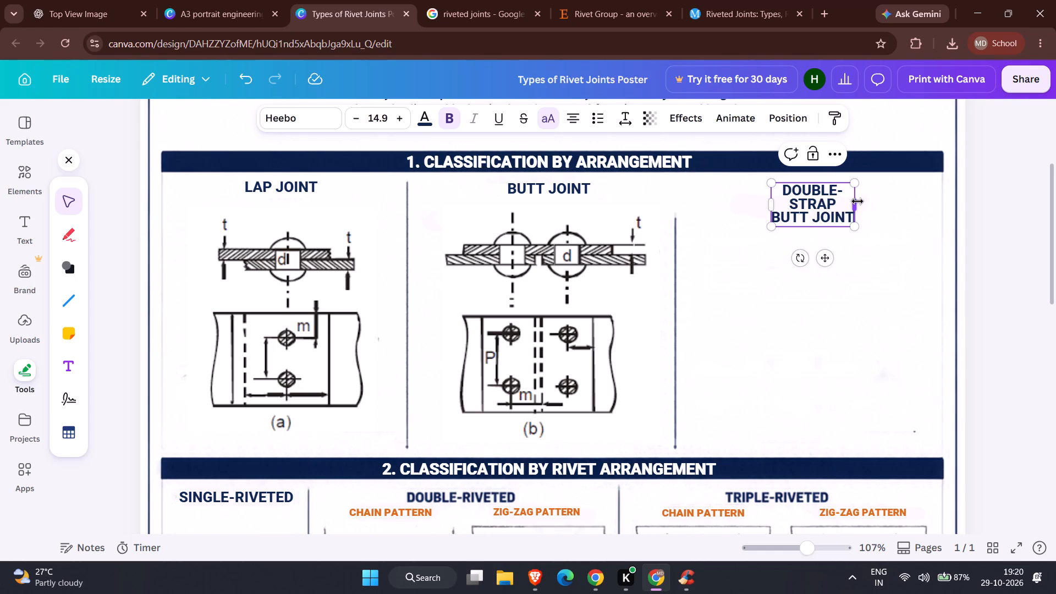
Widen the new DOUBLE-STRAP BUTT JOINT heading to fit on two lines and centre it over the third column.
{"action": "left_click_drag", "start_coordinate": [857, 201], "coordinate": [887, 201]}
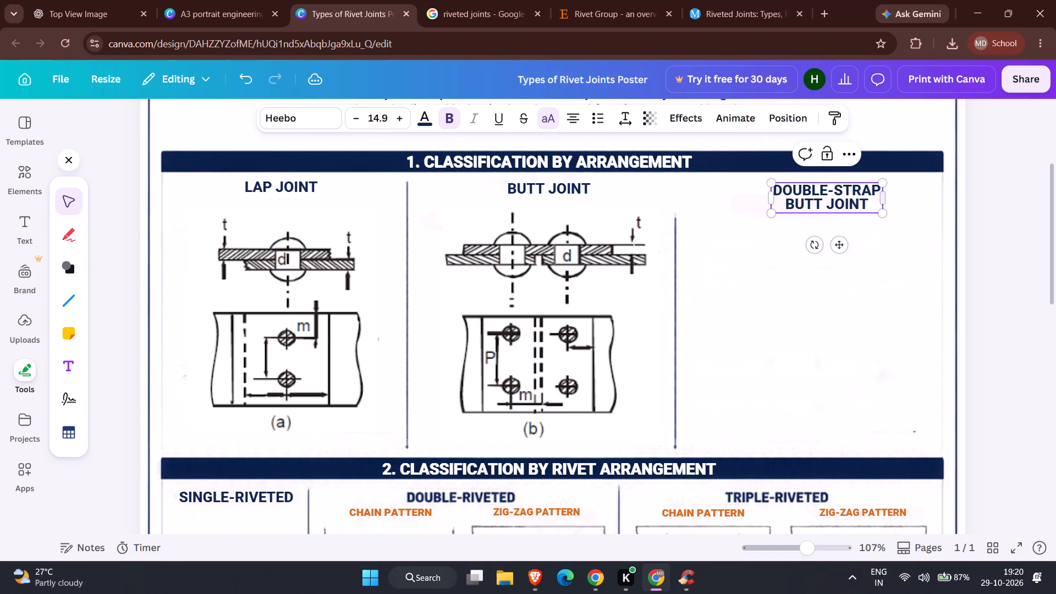
{"action": "left_click_drag", "start_coordinate": [840, 244], "coordinate": [829, 241]}
{"action": "left_click", "coordinate": [879, 266]}
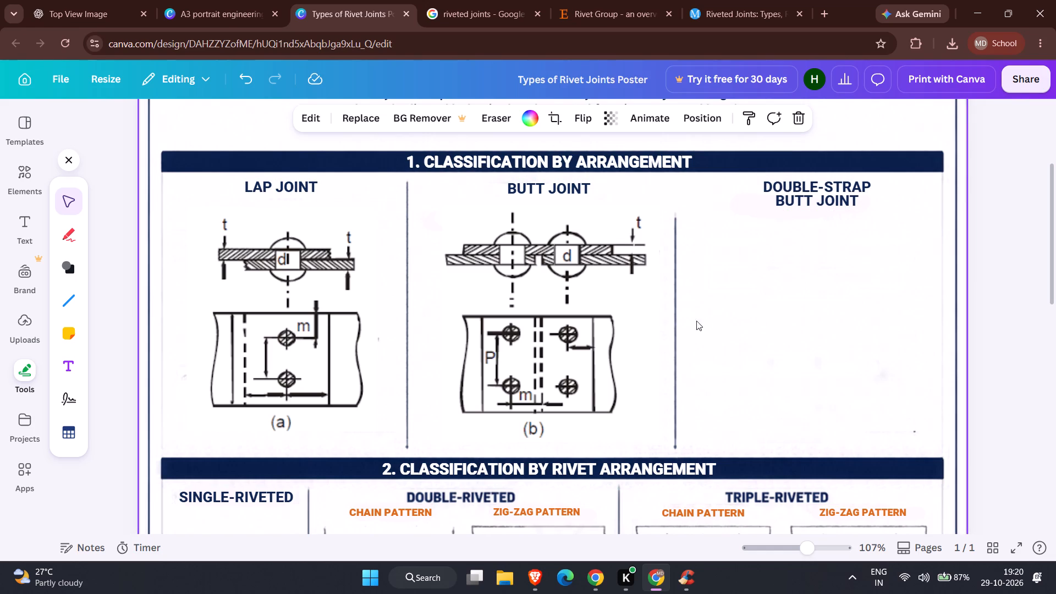
Add the uploaded multi-figure riveted joints image to the page and move it to the third column.
{"action": "left_click", "coordinate": [21, 337]}
{"action": "left_click", "coordinate": [92, 357]}
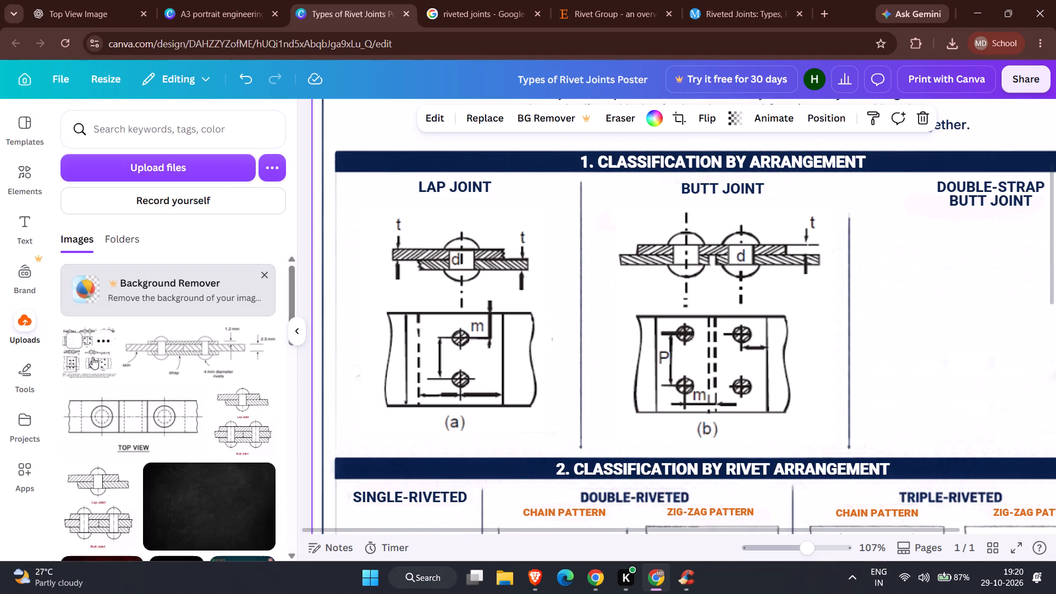
{"action": "scroll", "coordinate": [932, 349], "scroll_direction": "left", "scroll_amount": 3}
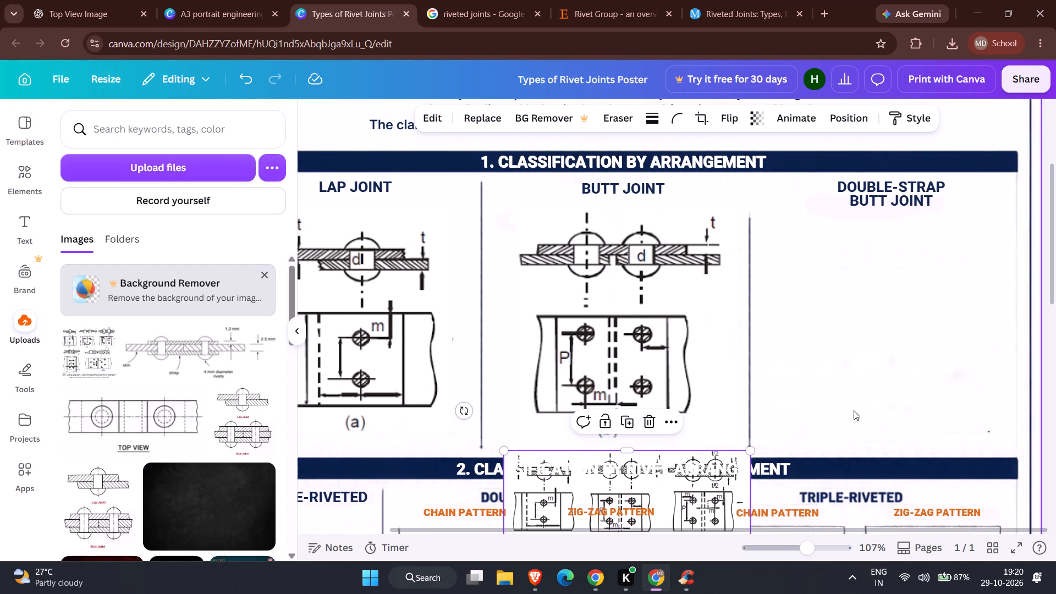
{"action": "left_click_drag", "start_coordinate": [744, 498], "coordinate": [887, 331]}
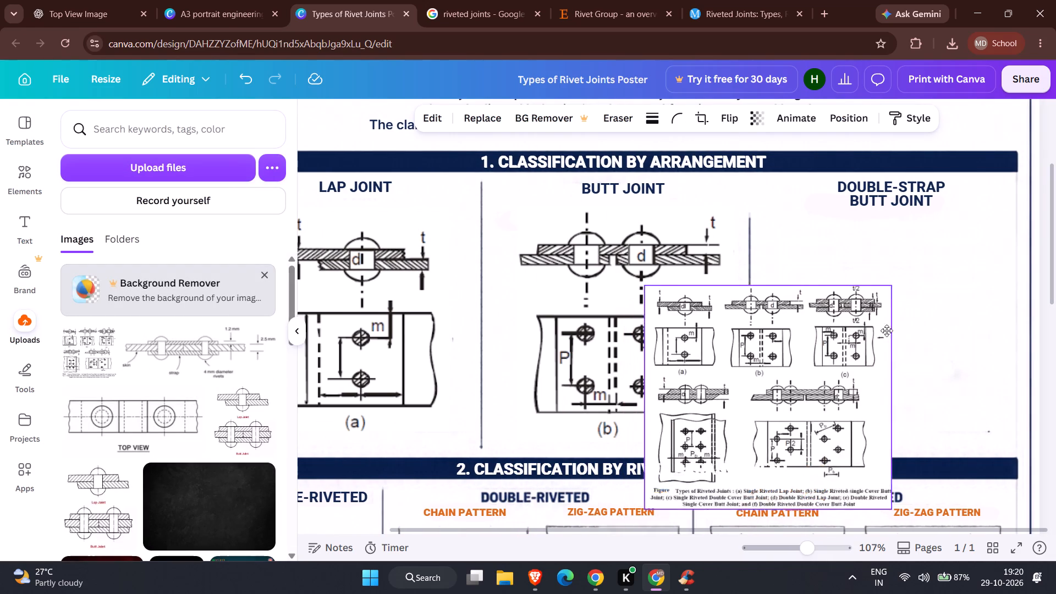
{"action": "left_click_drag", "start_coordinate": [887, 331], "coordinate": [926, 288]}
Crop the newly added riveted joints image down to figure (c), the double-strap butt joint.
{"action": "left_click_drag", "start_coordinate": [686, 350], "coordinate": [847, 323]}
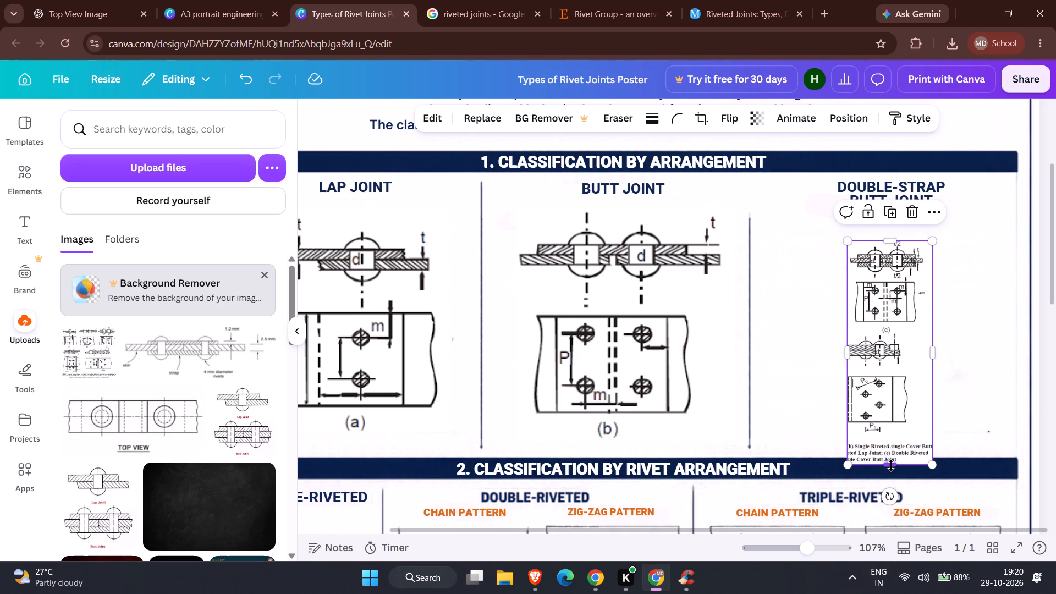
{"action": "left_click_drag", "start_coordinate": [891, 465], "coordinate": [892, 343]}
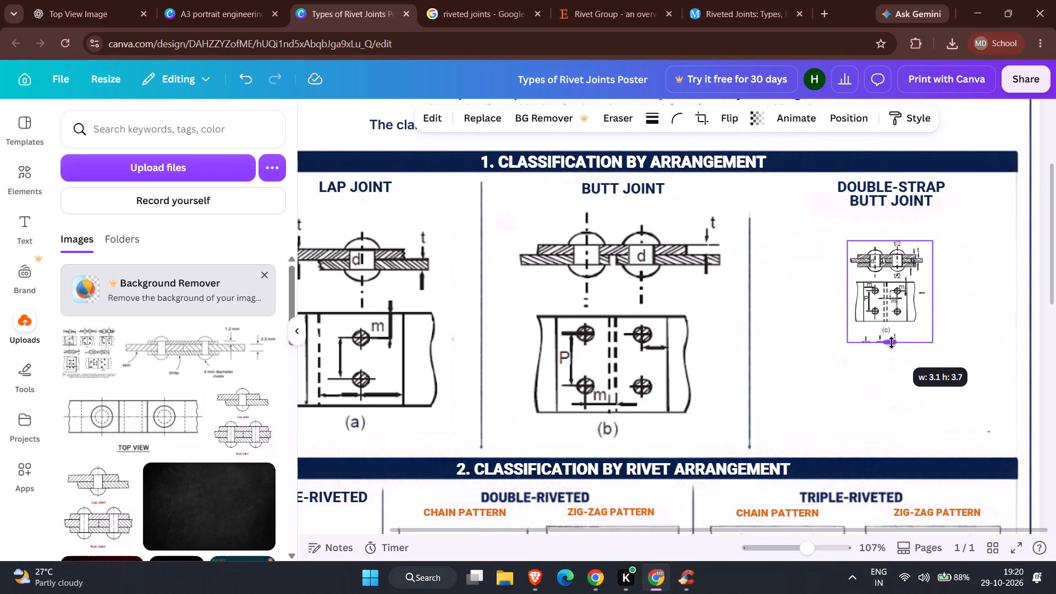
{"action": "left_click_drag", "start_coordinate": [892, 343], "coordinate": [892, 342]}
Enlarge the cropped figure (c) to match figures (a) and (b) and centre it under the DOUBLE-STRAP BUTT JOINT heading.
{"action": "left_click_drag", "start_coordinate": [934, 341], "coordinate": [972, 412]}
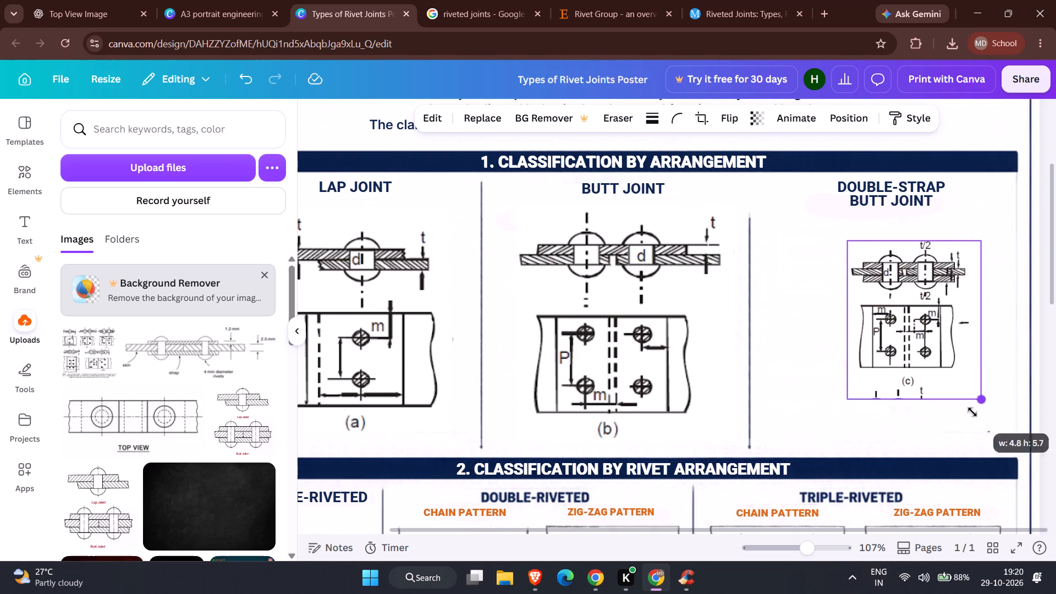
{"action": "left_click_drag", "start_coordinate": [972, 412], "coordinate": [976, 425]}
{"action": "left_click_drag", "start_coordinate": [919, 415], "coordinate": [919, 402]}
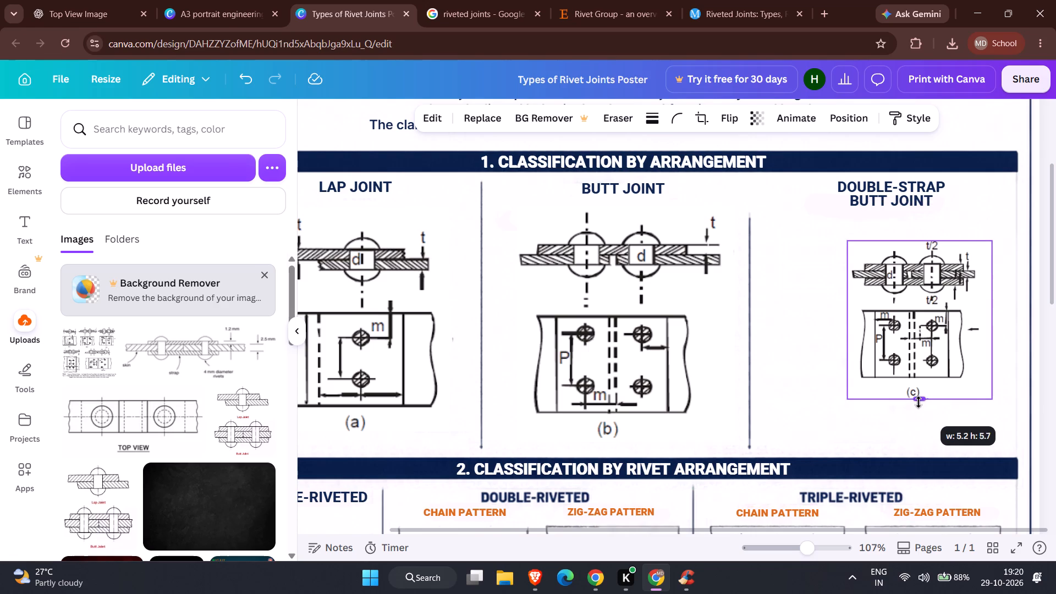
{"action": "left_click_drag", "start_coordinate": [919, 402], "coordinate": [919, 403]}
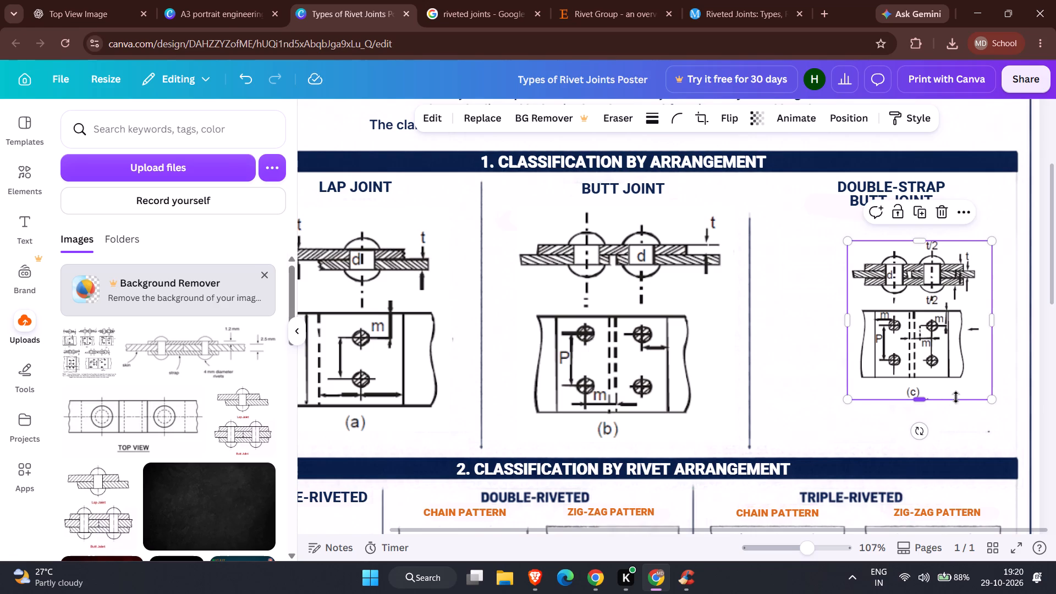
{"action": "left_click_drag", "start_coordinate": [849, 402], "coordinate": [801, 438]}
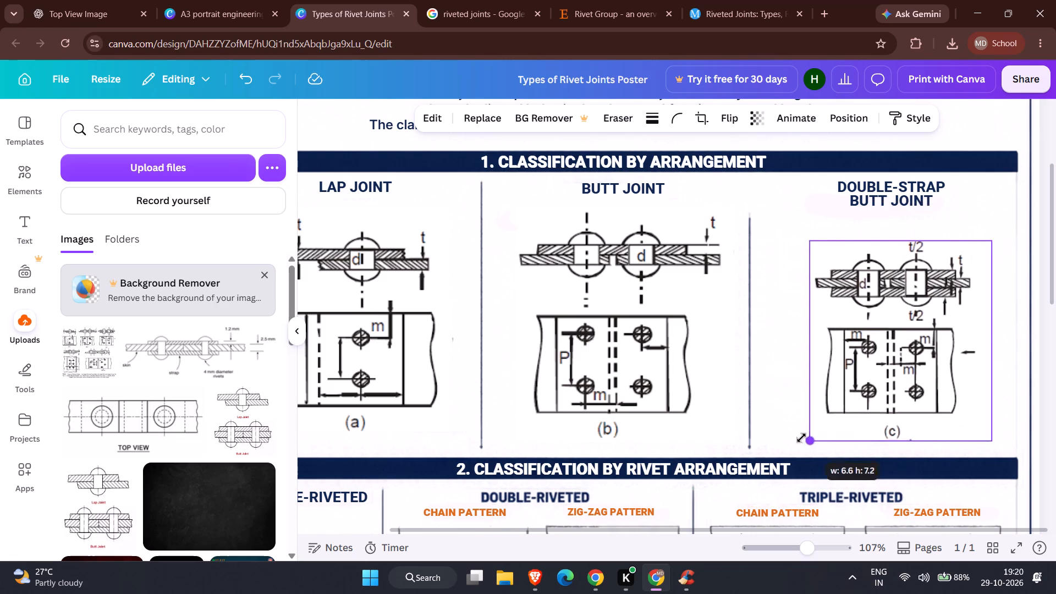
{"action": "left_click_drag", "start_coordinate": [801, 438], "coordinate": [797, 440]}
{"action": "left_click_drag", "start_coordinate": [873, 405], "coordinate": [855, 391]}
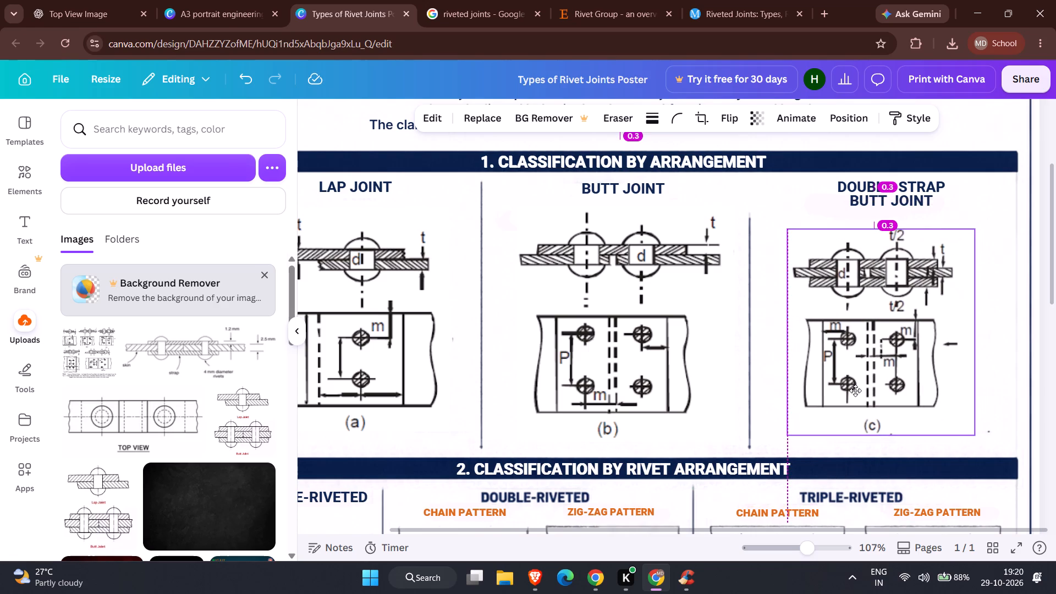
{"action": "left_click_drag", "start_coordinate": [855, 391], "coordinate": [851, 383]}
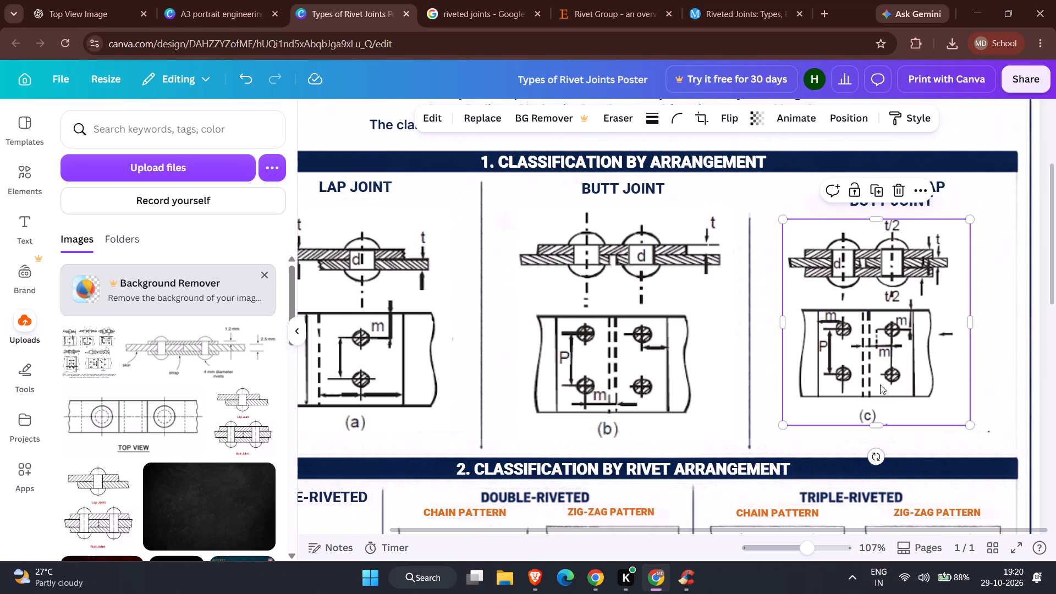
{"action": "left_click_drag", "start_coordinate": [971, 424], "coordinate": [1054, 435]}
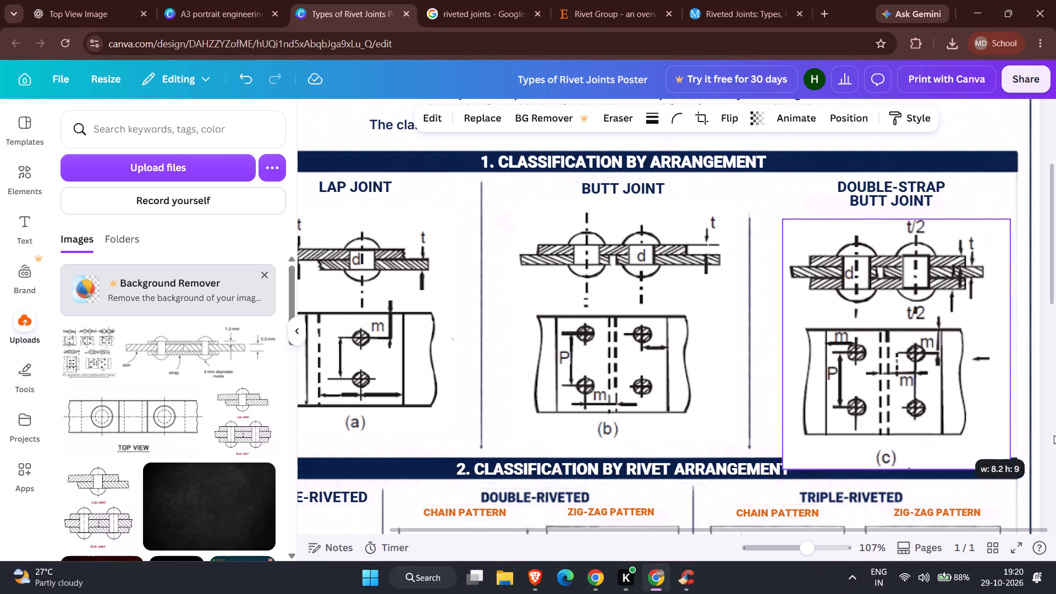
{"action": "left_click_drag", "start_coordinate": [1054, 435], "coordinate": [1027, 407]}
{"action": "left_click_drag", "start_coordinate": [982, 385], "coordinate": [989, 382]}
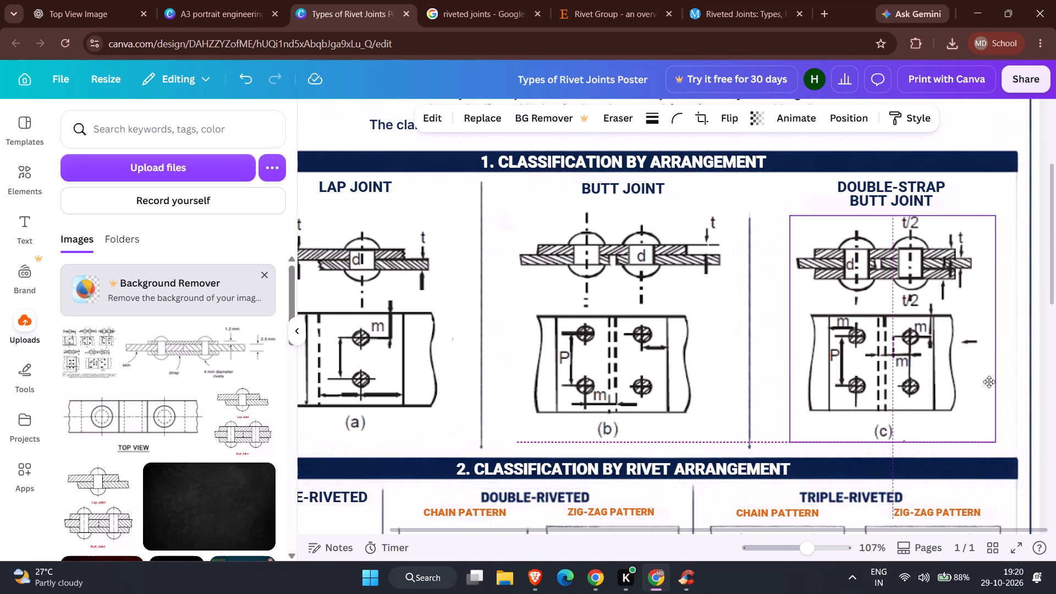
{"action": "left_click_drag", "start_coordinate": [989, 382], "coordinate": [990, 382]}
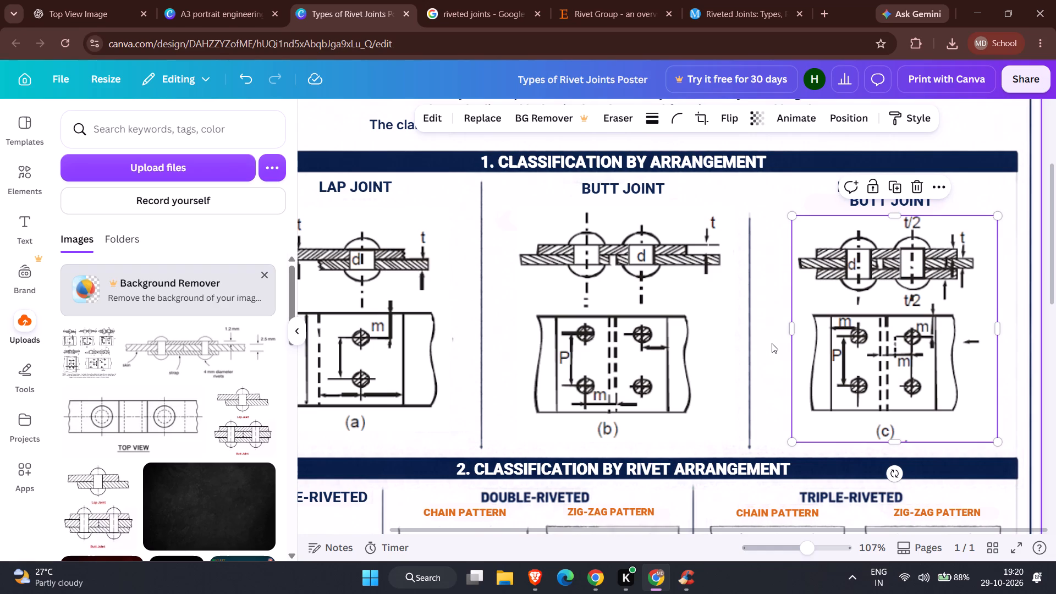
{"action": "left_click", "coordinate": [772, 343]}
Move the first P label off the pitch diagram and crop the diagram's top edge to cut away the smudged P letters.
{"action": "scroll", "coordinate": [792, 411], "scroll_direction": "down", "scroll_amount": 1}
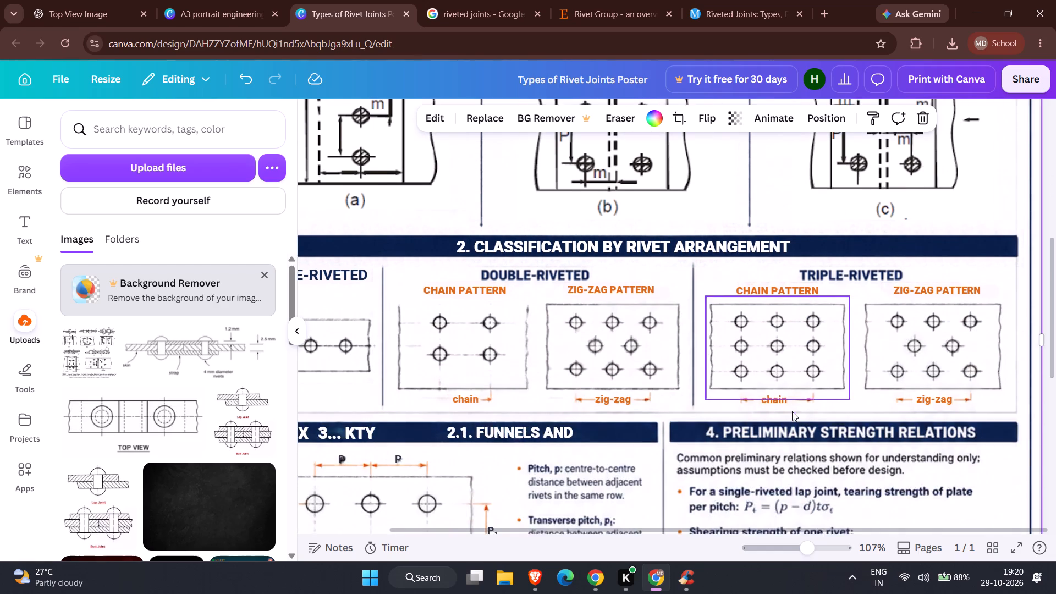
{"action": "scroll", "coordinate": [792, 411], "scroll_direction": "down", "scroll_amount": 1}
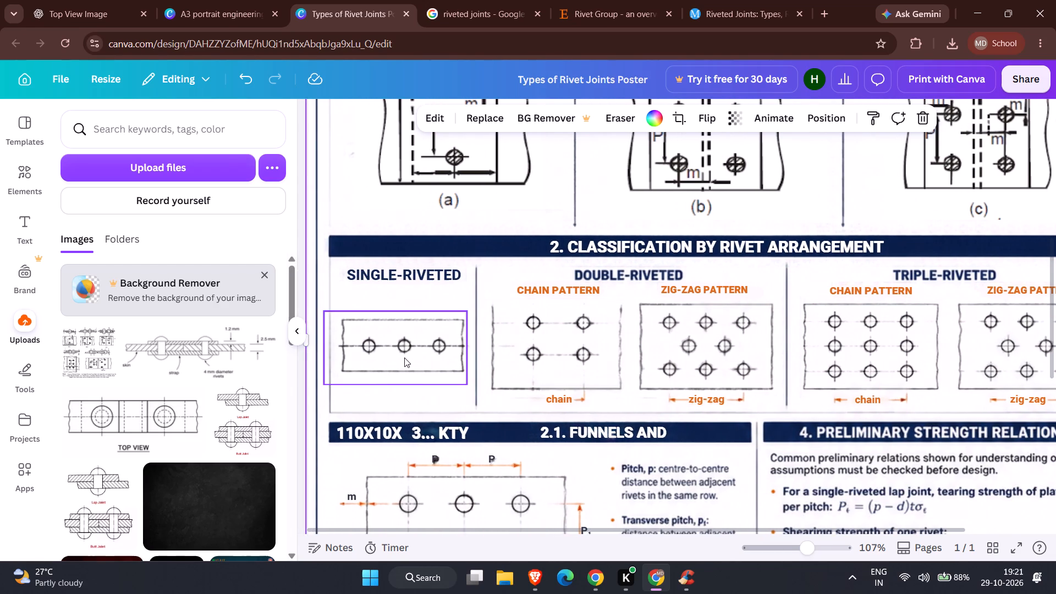
{"action": "scroll", "coordinate": [557, 363], "scroll_direction": "left", "scroll_amount": 1}
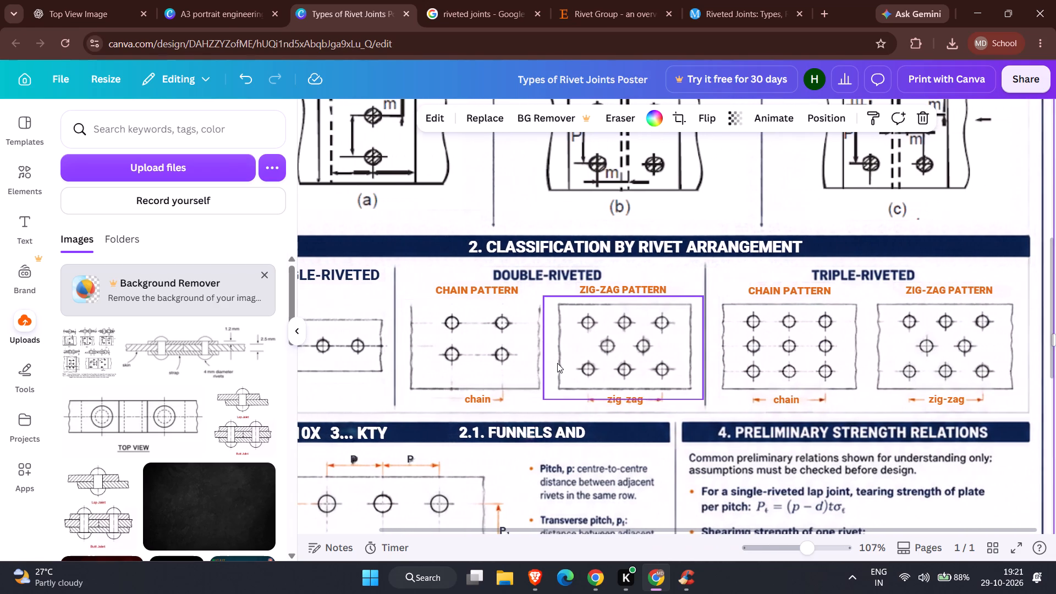
{"action": "scroll", "coordinate": [770, 411], "scroll_direction": "down", "scroll_amount": 2}
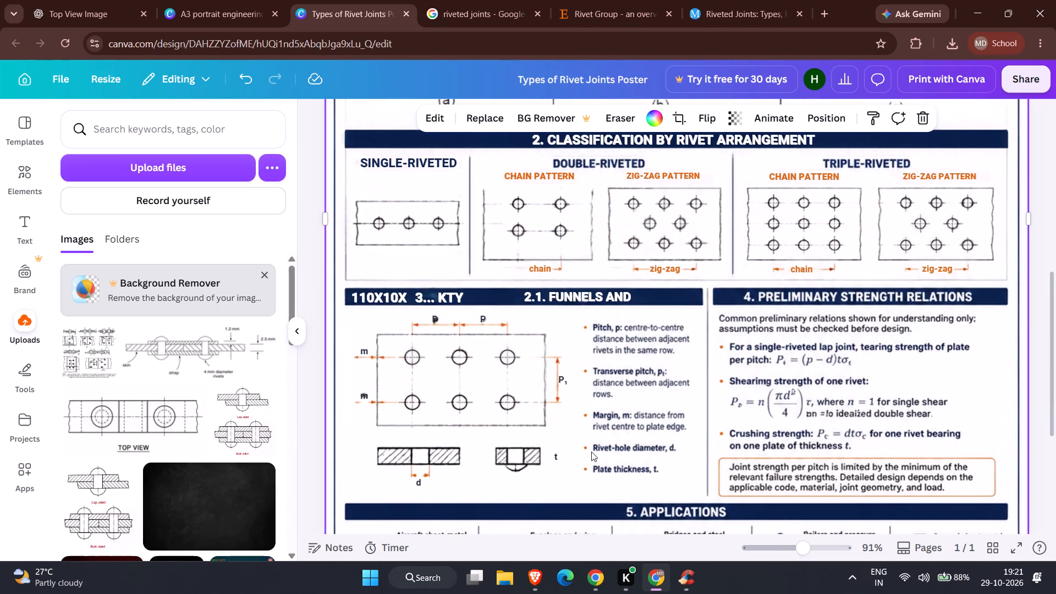
{"action": "scroll", "coordinate": [591, 452], "scroll_direction": "right", "scroll_amount": 1}
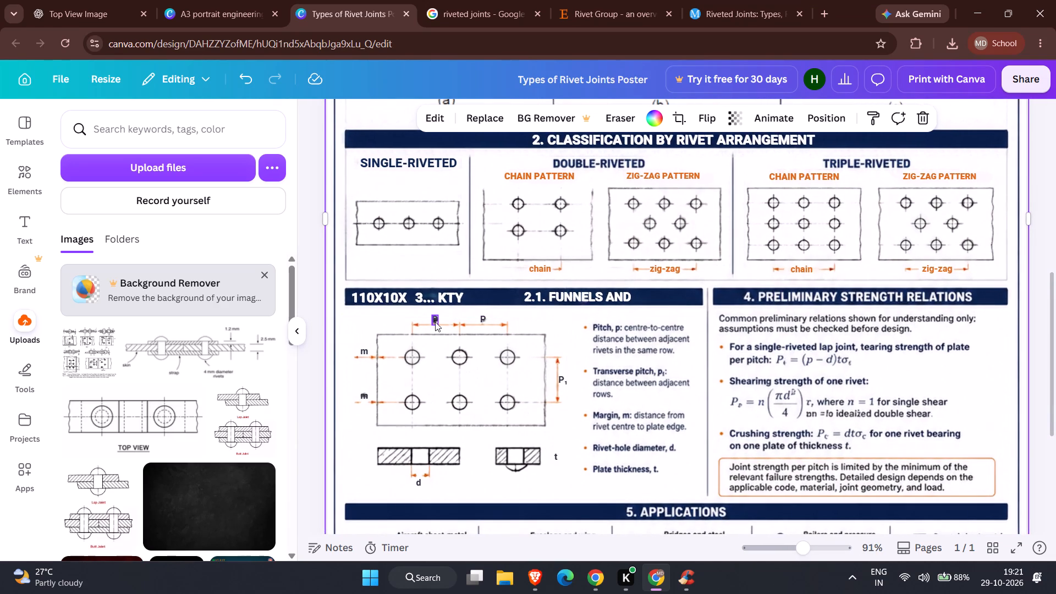
{"action": "left_click", "coordinate": [435, 322]}
{"action": "left_click_drag", "start_coordinate": [435, 322], "coordinate": [448, 313]}
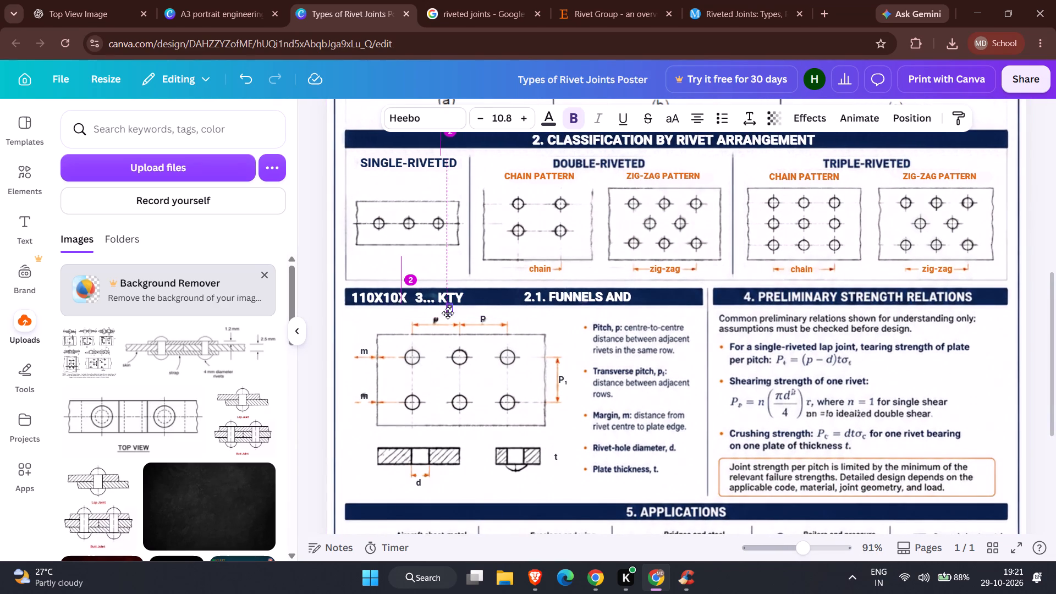
{"action": "left_click_drag", "start_coordinate": [448, 313], "coordinate": [458, 310]}
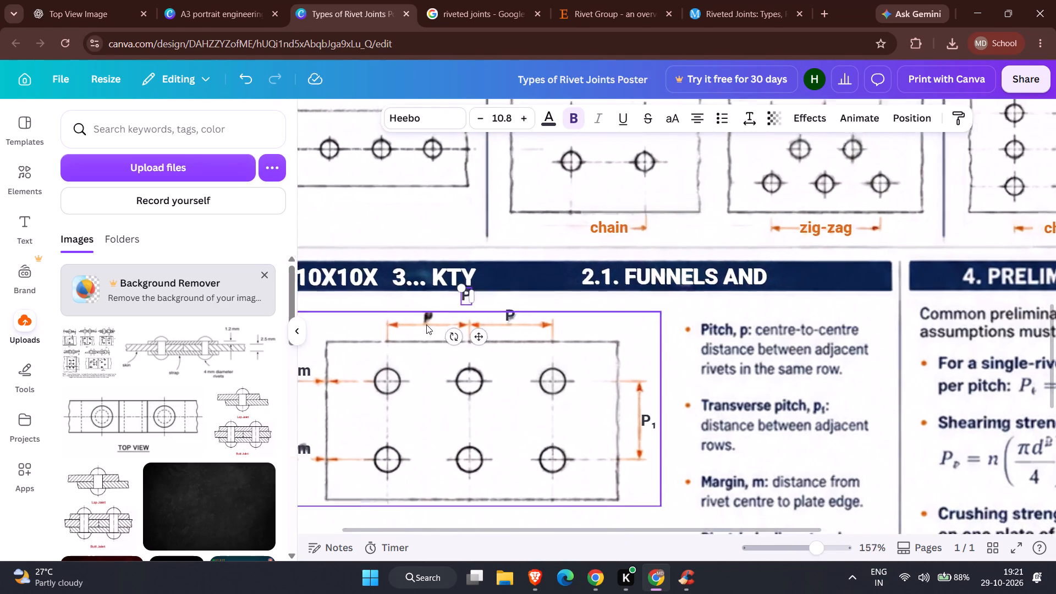
{"action": "scroll", "coordinate": [426, 324], "scroll_direction": "up", "scroll_amount": 1}
{"action": "left_click", "coordinate": [437, 366]}
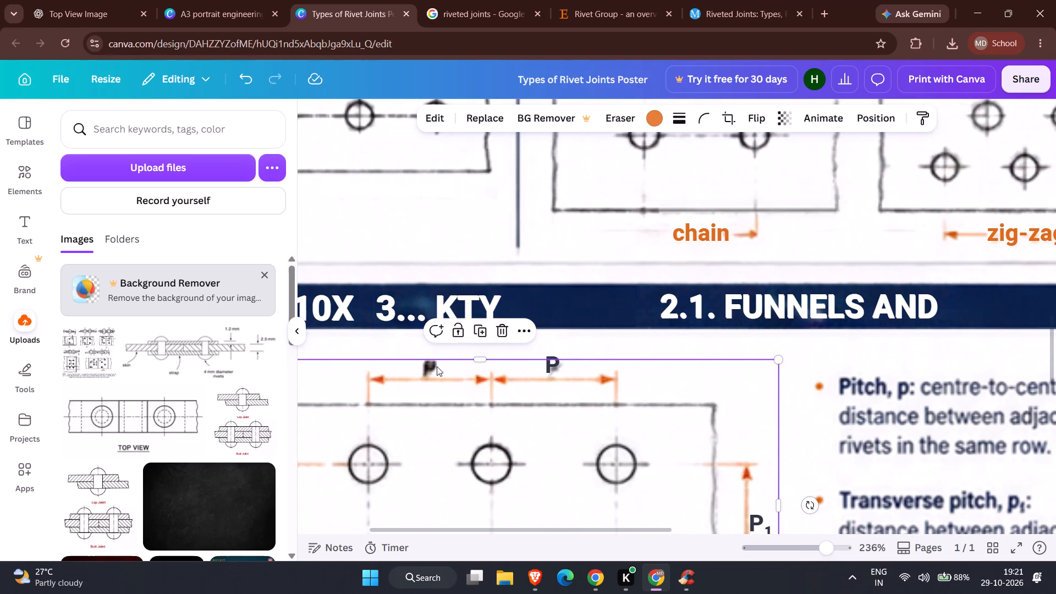
{"action": "left_click_drag", "start_coordinate": [481, 359], "coordinate": [482, 370]}
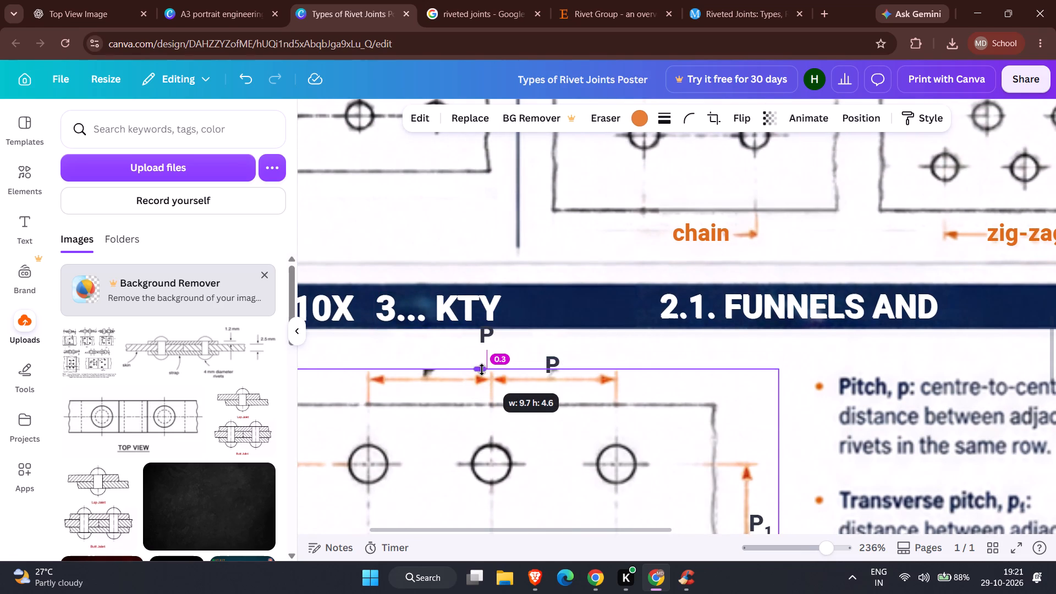
{"action": "left_click_drag", "start_coordinate": [482, 370], "coordinate": [482, 372]}
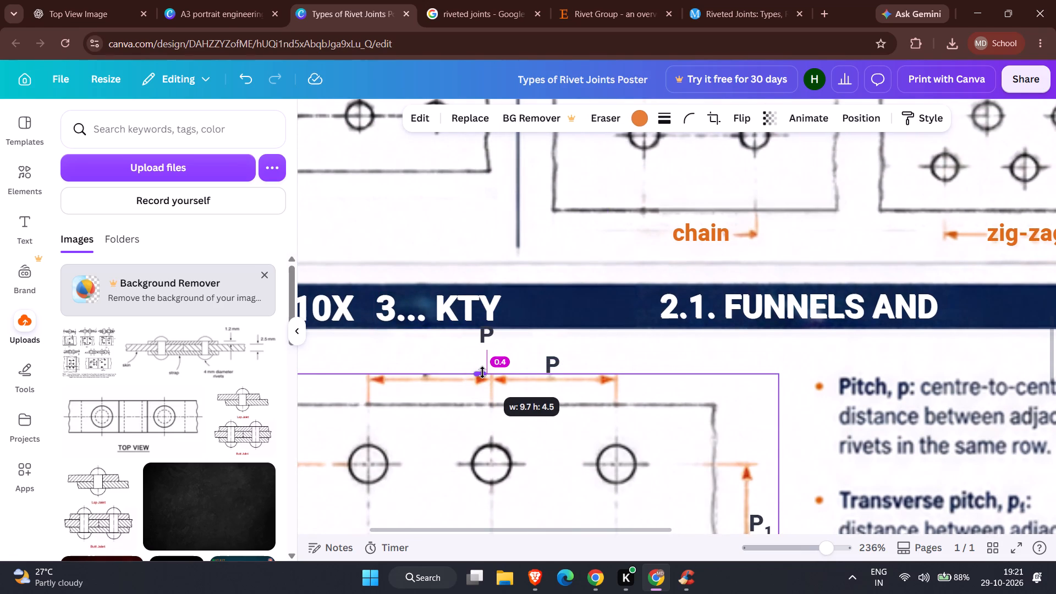
{"action": "left_click_drag", "start_coordinate": [482, 372], "coordinate": [482, 373]}
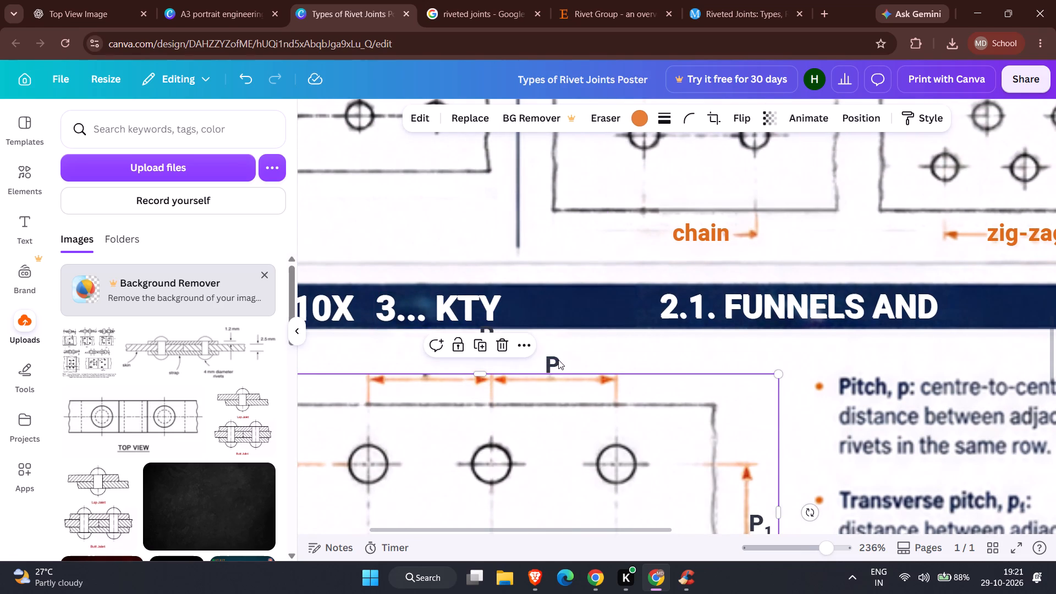
Place both P labels level above their pitch dimension arrows and trim the remaining smudge from the diagram's top edge.
{"action": "left_click", "coordinate": [558, 360]}
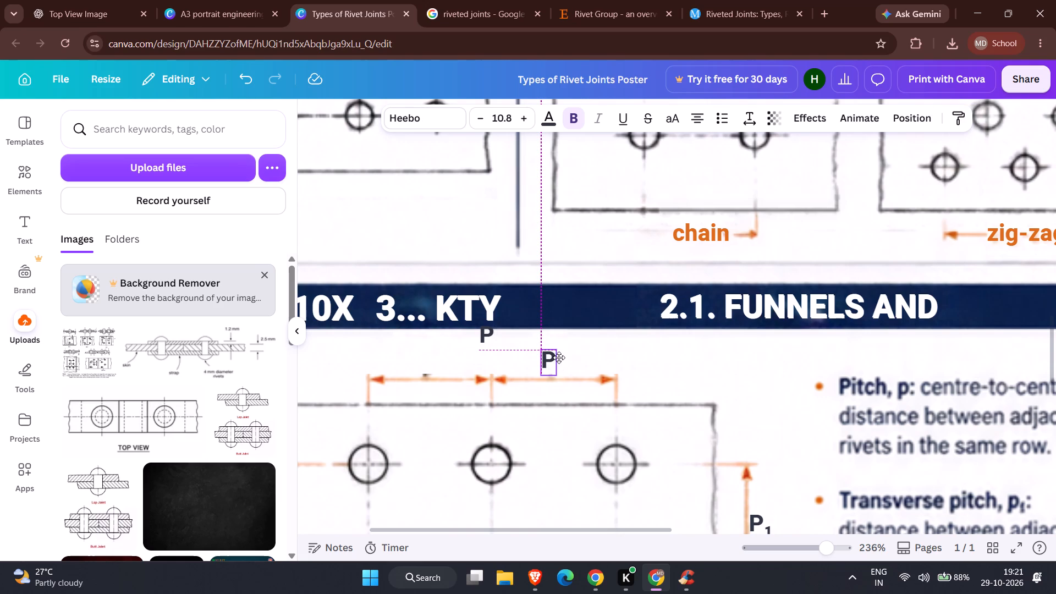
{"action": "left_click_drag", "start_coordinate": [488, 335], "coordinate": [431, 360]}
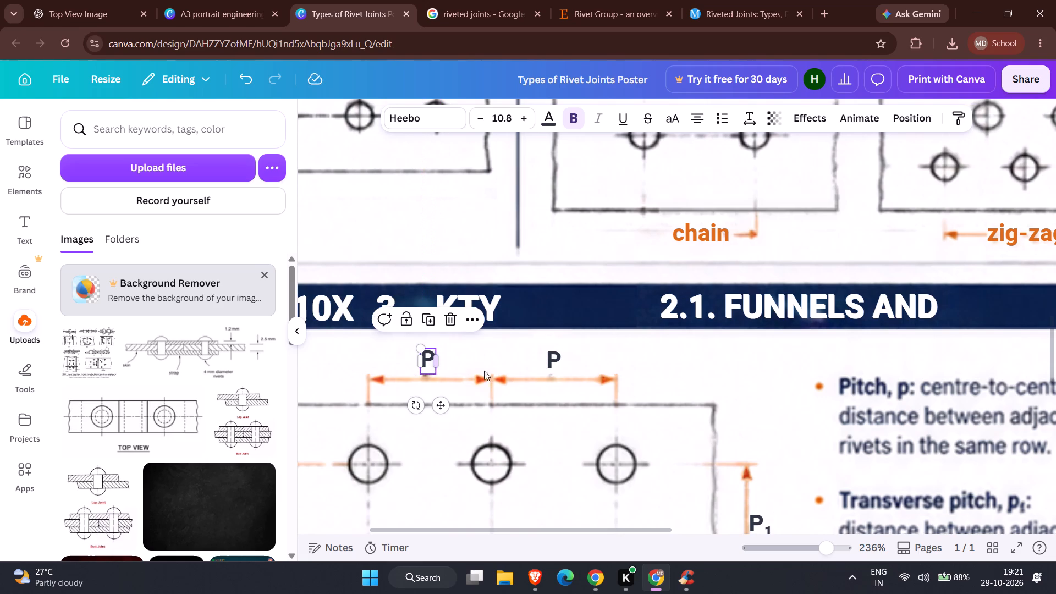
{"action": "left_click", "coordinate": [504, 378]}
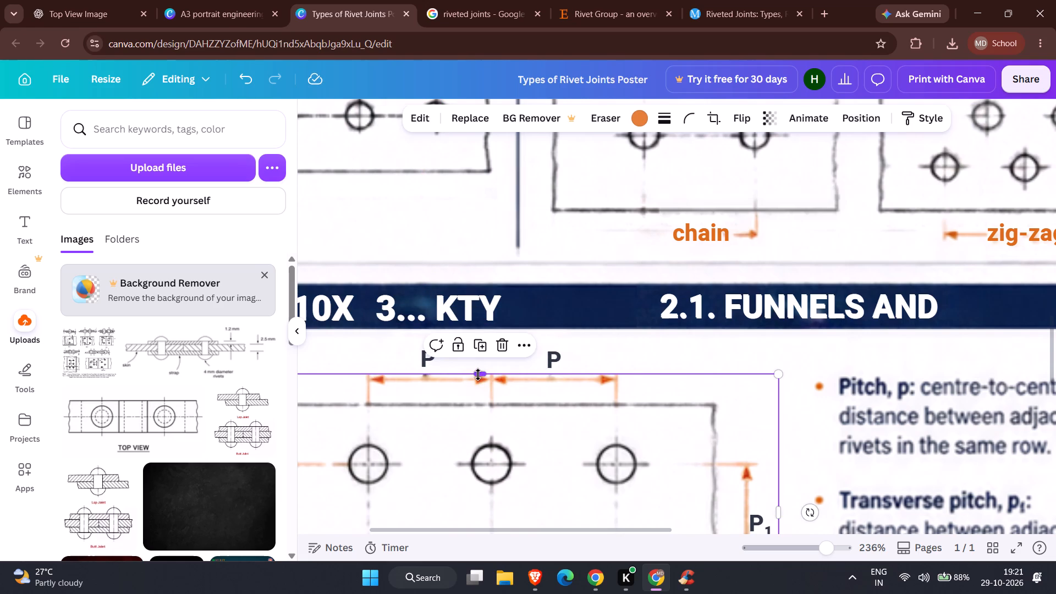
{"action": "left_click", "coordinate": [478, 375]}
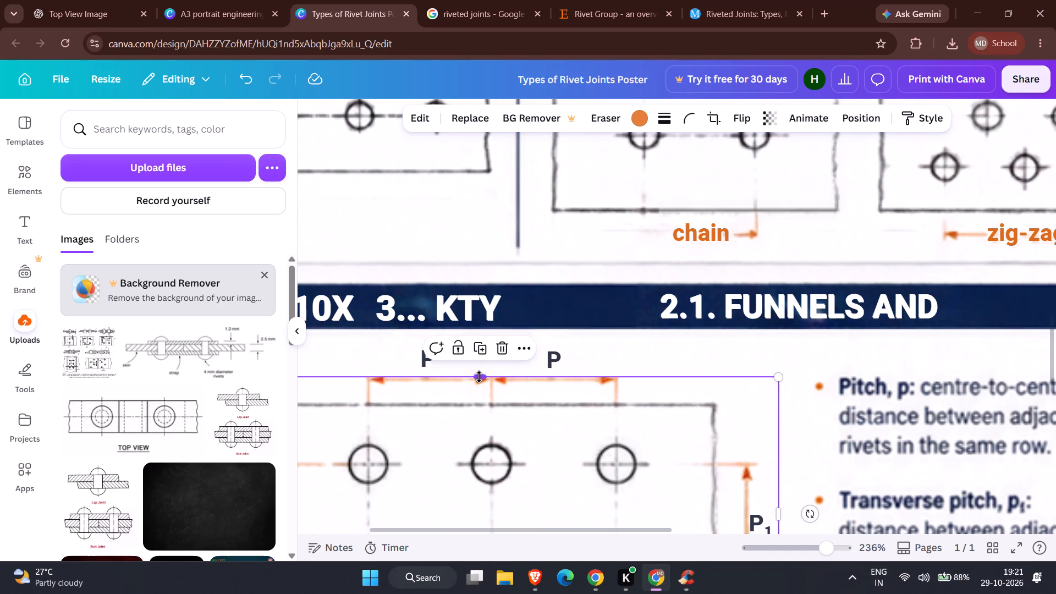
{"action": "left_click", "coordinate": [667, 352]}
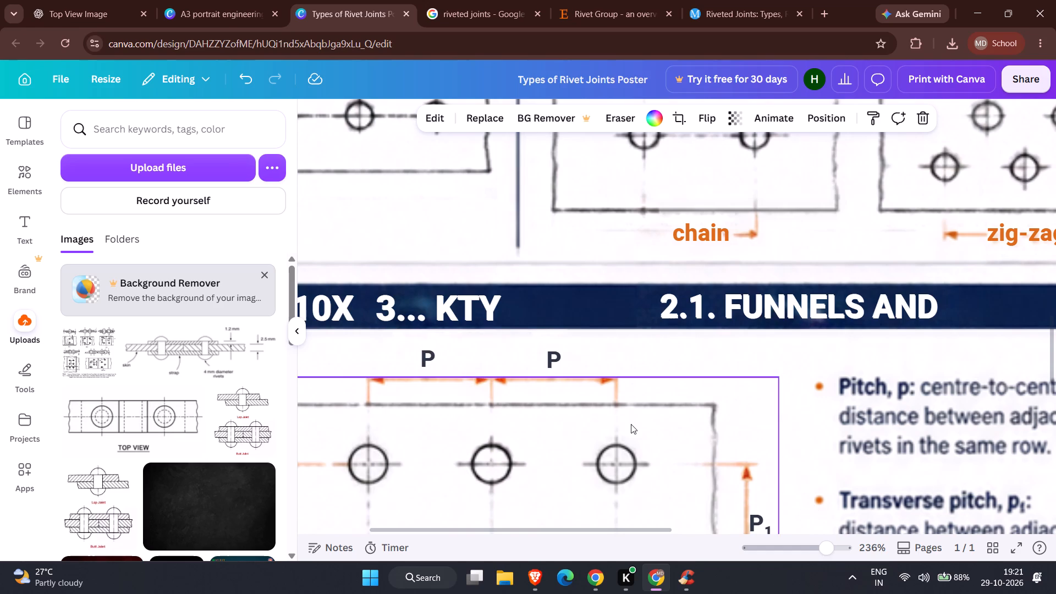
Move the lower m label up and paint over the smudged m beneath it with the white Draw pen.
{"action": "scroll", "coordinate": [631, 424], "scroll_direction": "down", "scroll_amount": 1}
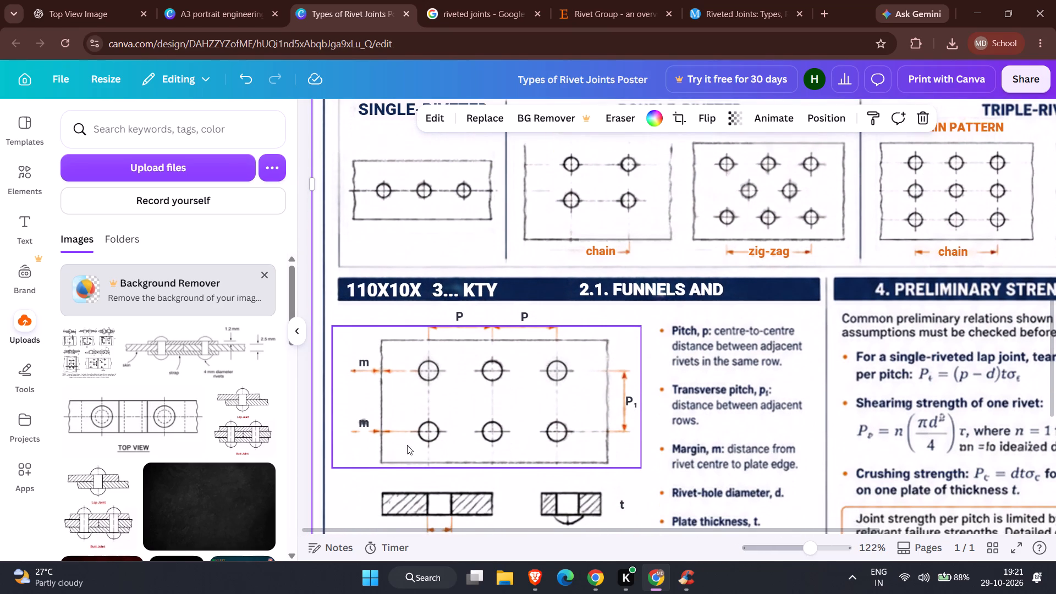
{"action": "left_click_drag", "start_coordinate": [362, 421], "coordinate": [364, 400]}
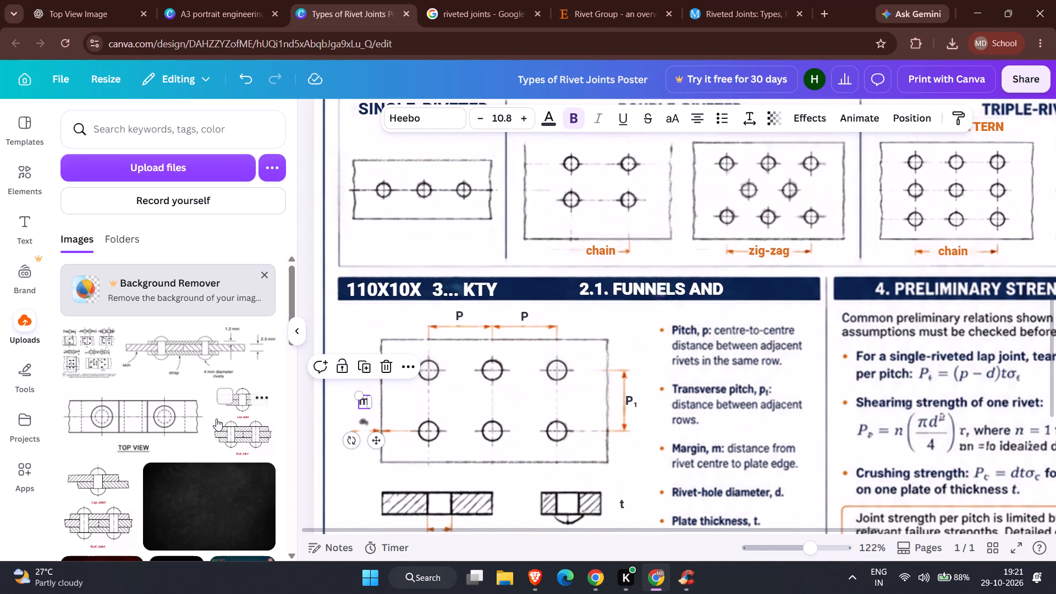
{"action": "left_click", "coordinate": [28, 370]}
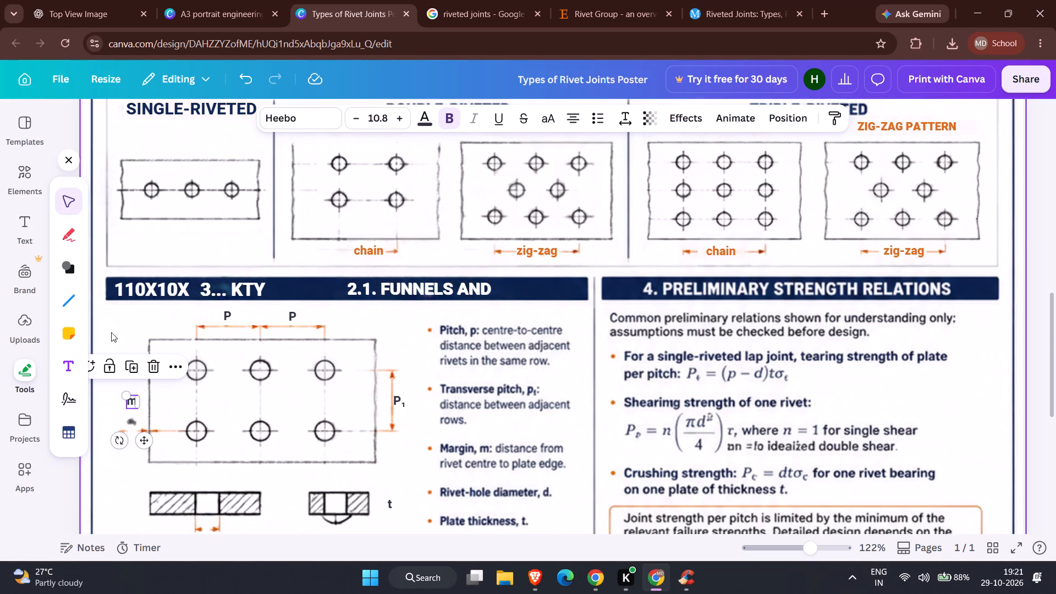
{"action": "left_click_drag", "start_coordinate": [72, 230], "coordinate": [127, 411]}
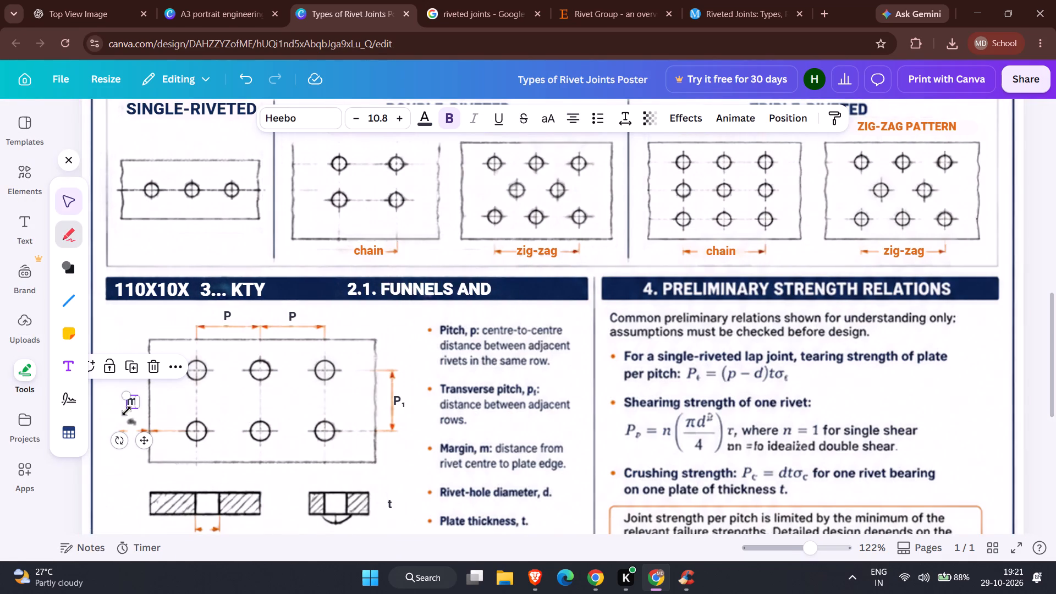
{"action": "left_click_drag", "start_coordinate": [127, 411], "coordinate": [127, 411]}
{"action": "left_click", "coordinate": [67, 231]}
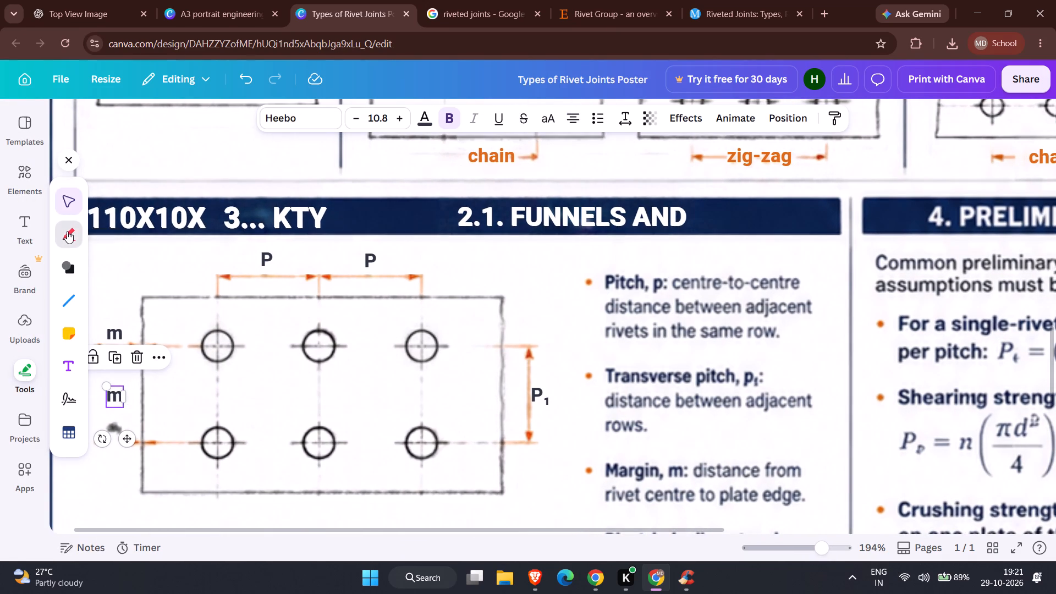
{"action": "scroll", "coordinate": [205, 397], "scroll_direction": "right", "scroll_amount": 1}
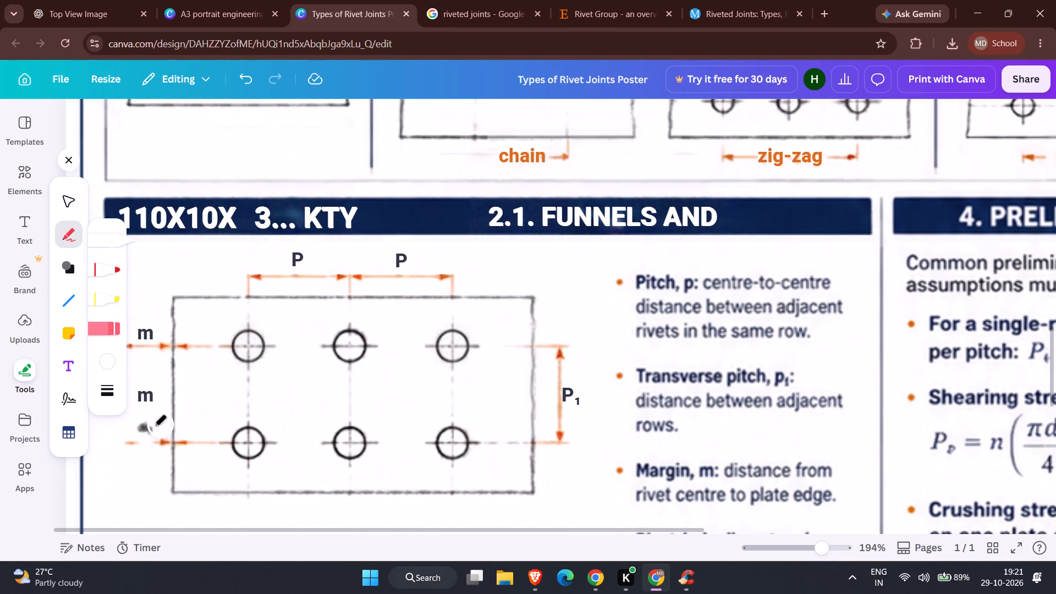
{"action": "left_click", "coordinate": [143, 424]}
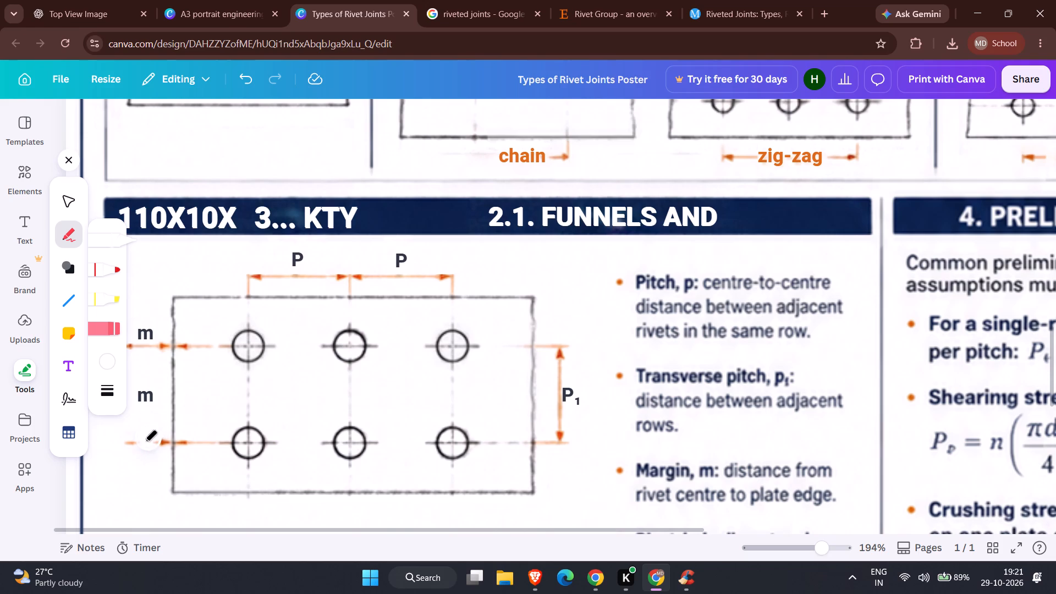
{"action": "left_click", "coordinate": [146, 430]}
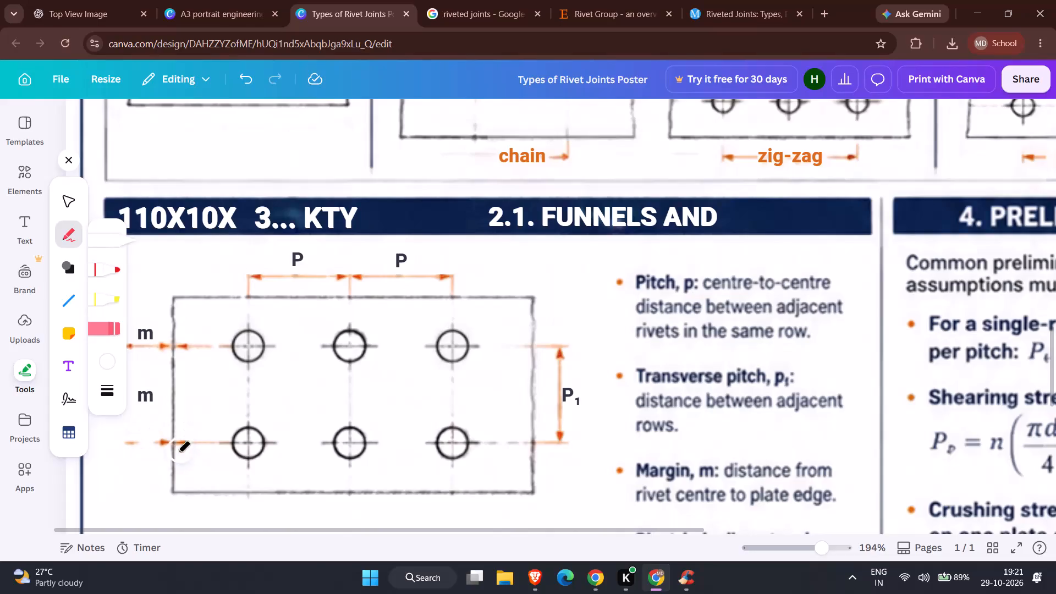
{"action": "key", "text": "Escape"}
Move the lower m label down to sit just above the lower margin arrow of the pitch diagram.
{"action": "left_click_drag", "start_coordinate": [145, 401], "coordinate": [146, 429]}
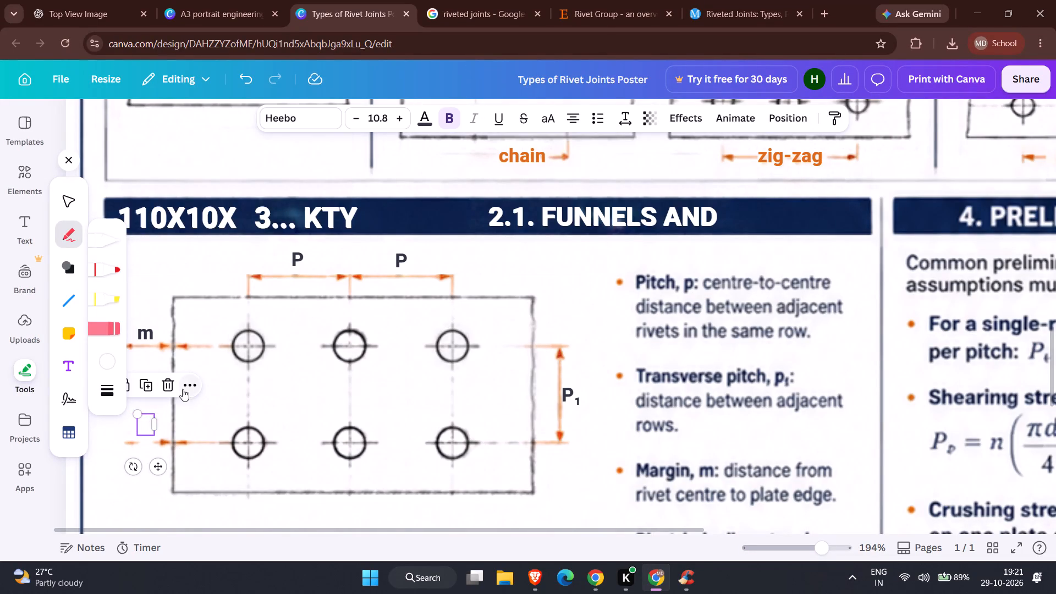
{"action": "left_click", "coordinate": [183, 388]}
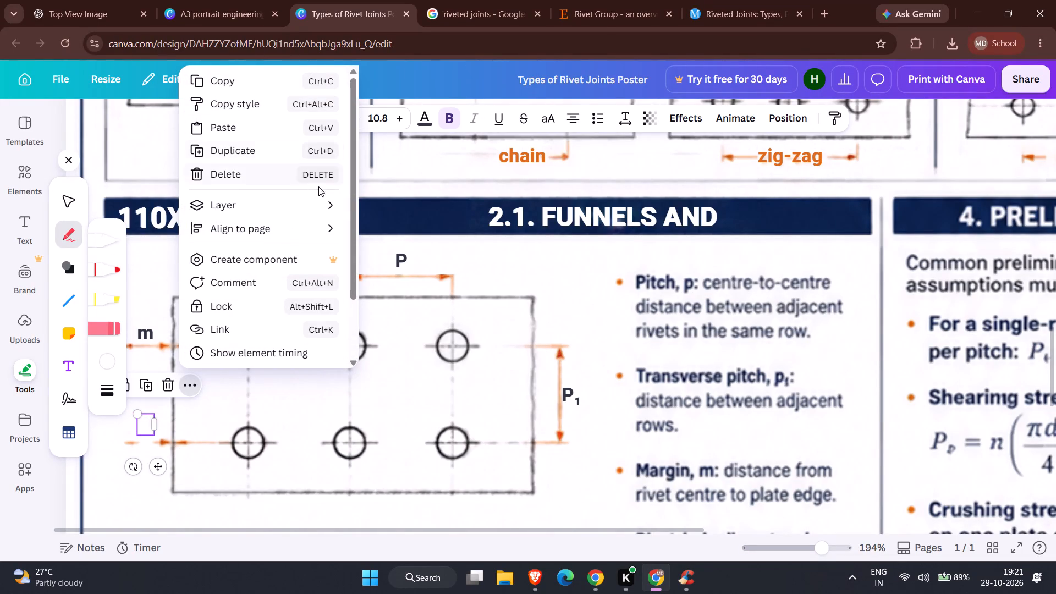
{"action": "left_click", "coordinate": [387, 203]}
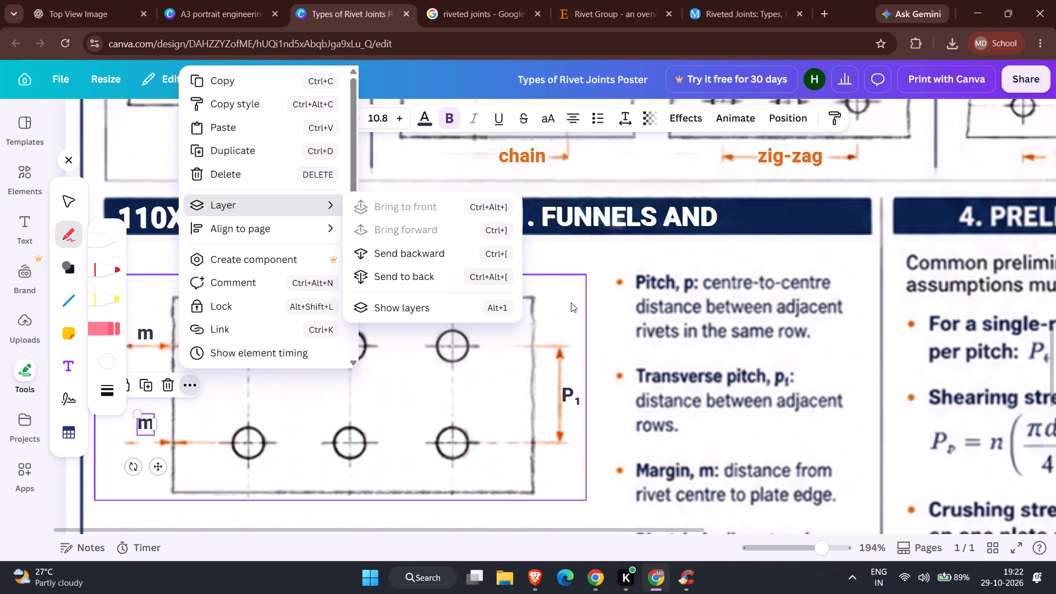
{"action": "left_click", "coordinate": [591, 261]}
Shift the P₁ label slightly outward so it sits clear of the transverse pitch arrow.
{"action": "left_click", "coordinate": [574, 398]}
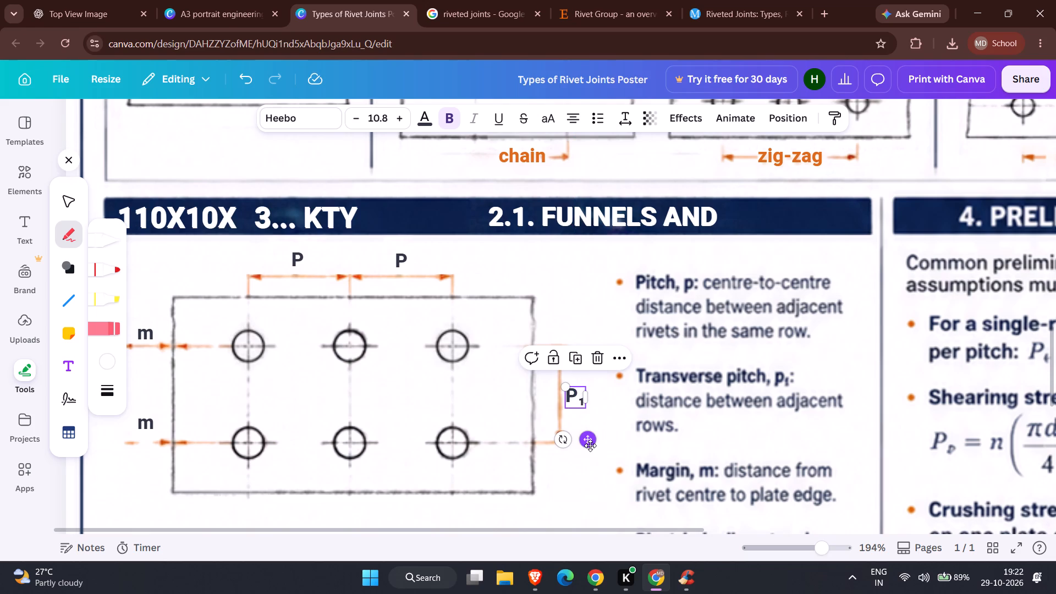
{"action": "left_click", "coordinate": [580, 476]}
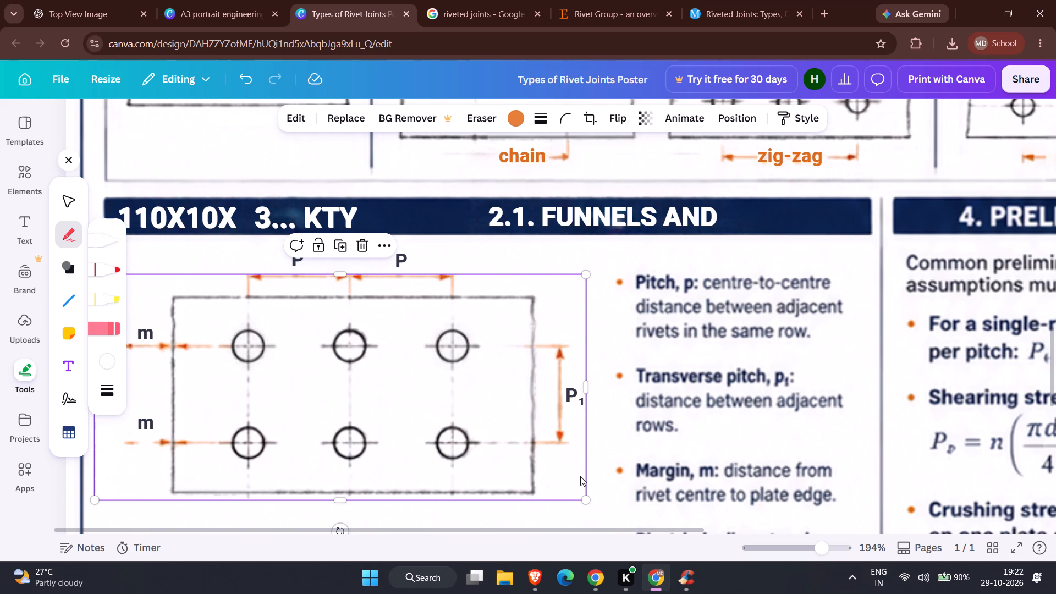
{"action": "left_click", "coordinate": [761, 296]}
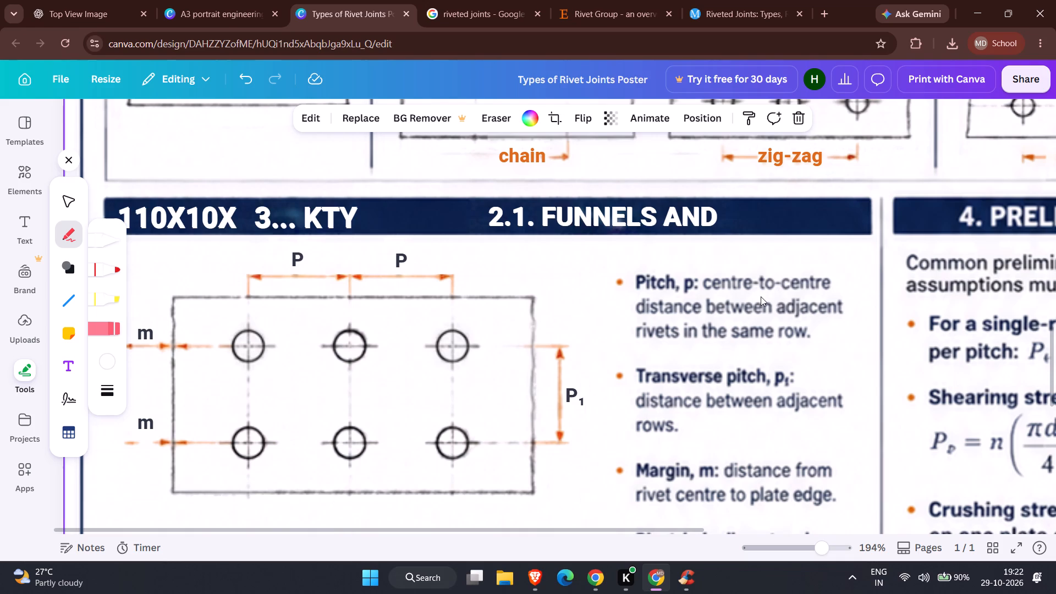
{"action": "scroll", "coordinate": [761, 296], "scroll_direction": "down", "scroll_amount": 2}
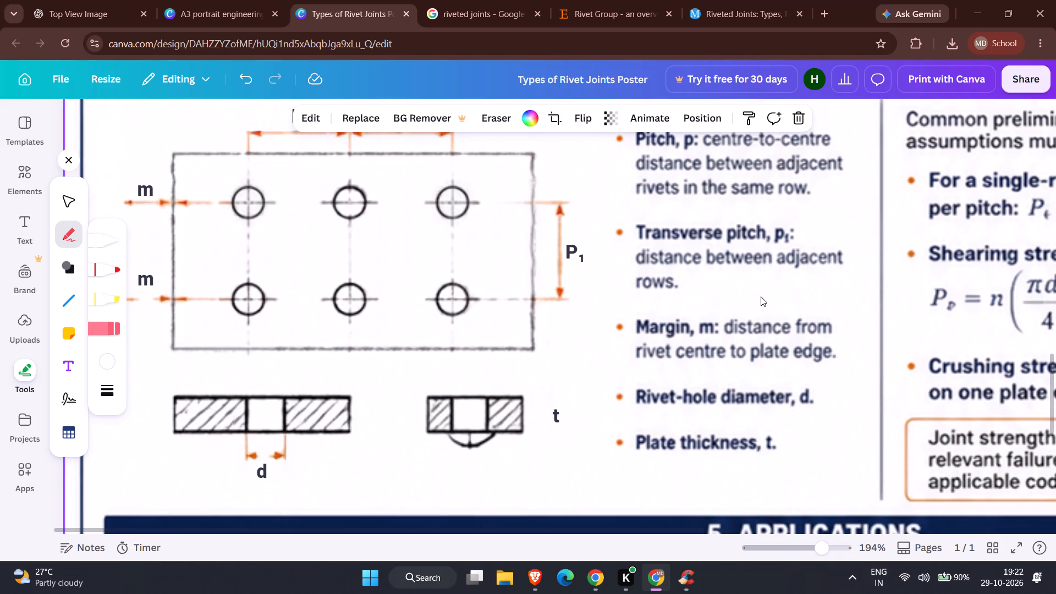
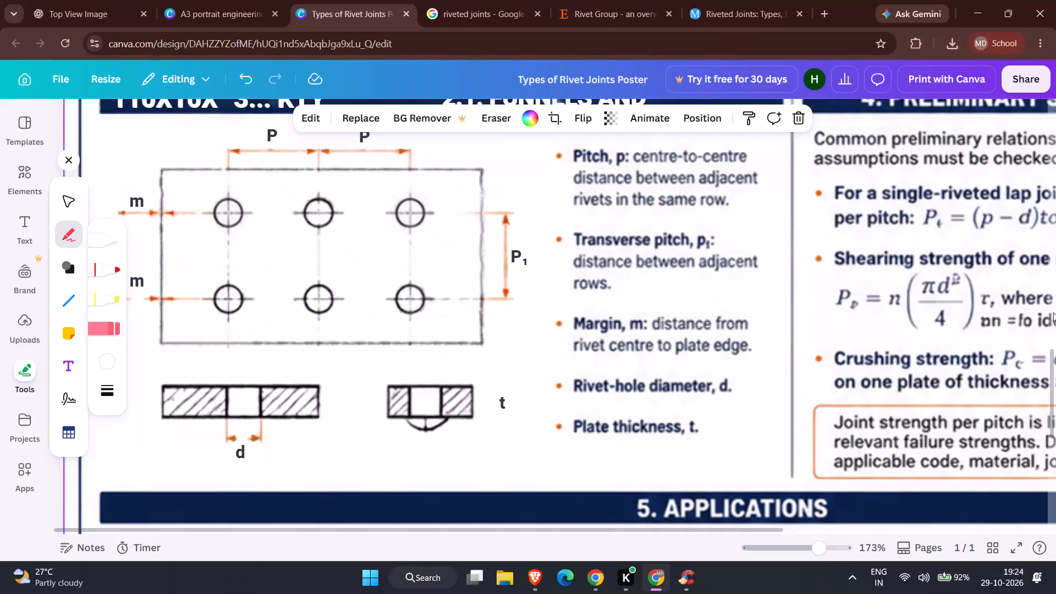
Examine the Preliminary Strength Relations formulas and the neighbouring pitch diagram section for remaining text and label errors.
{"action": "scroll", "coordinate": [1053, 312], "scroll_direction": "left", "scroll_amount": 2}
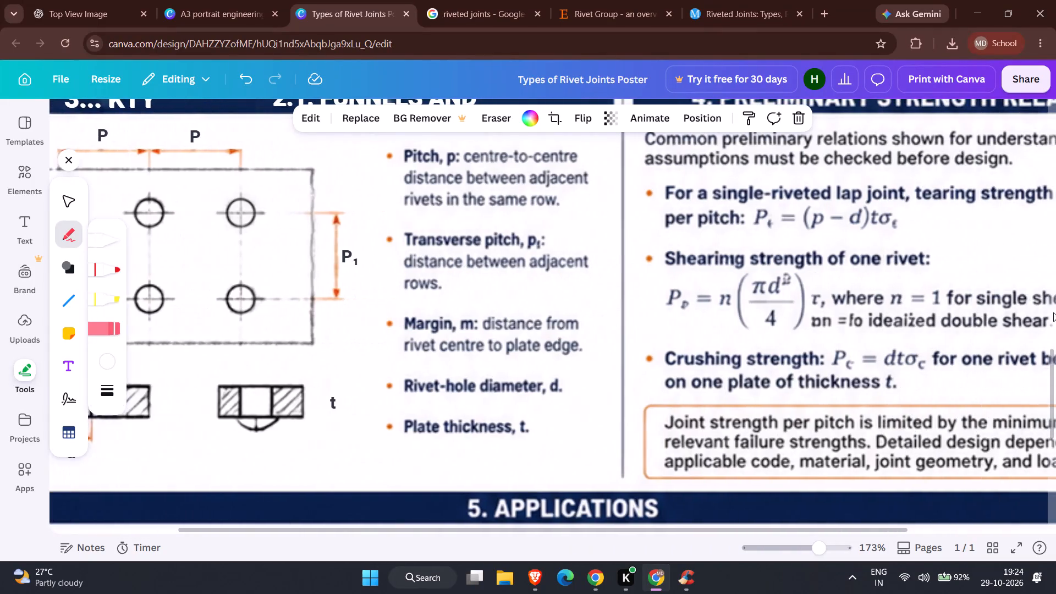
{"action": "scroll", "coordinate": [1053, 312], "scroll_direction": "left", "scroll_amount": 3}
{"action": "scroll", "coordinate": [1053, 312], "scroll_direction": "down", "scroll_amount": 1}
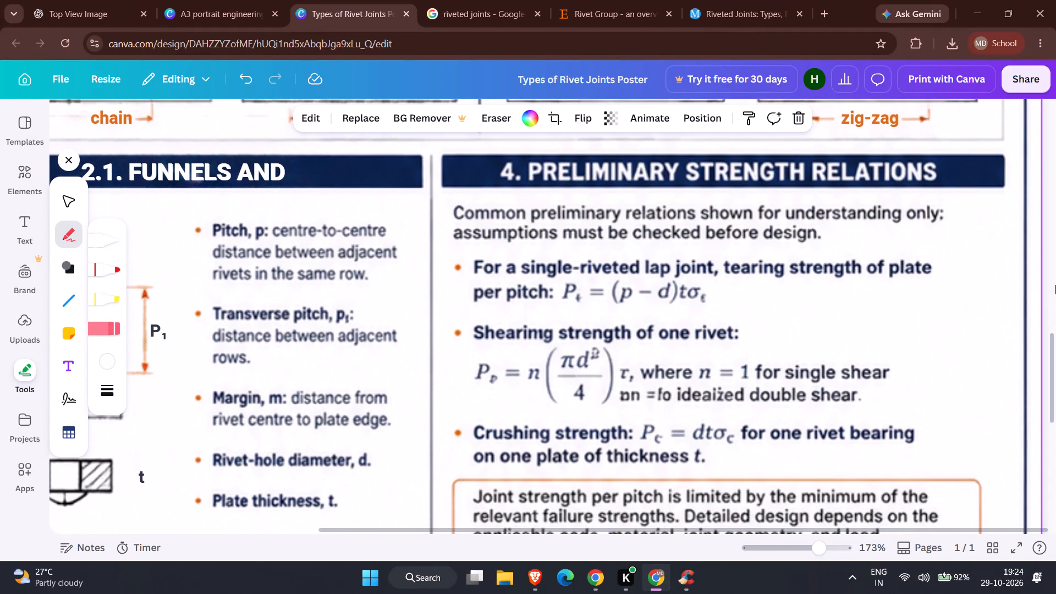
{"action": "left_click", "coordinate": [909, 311]}
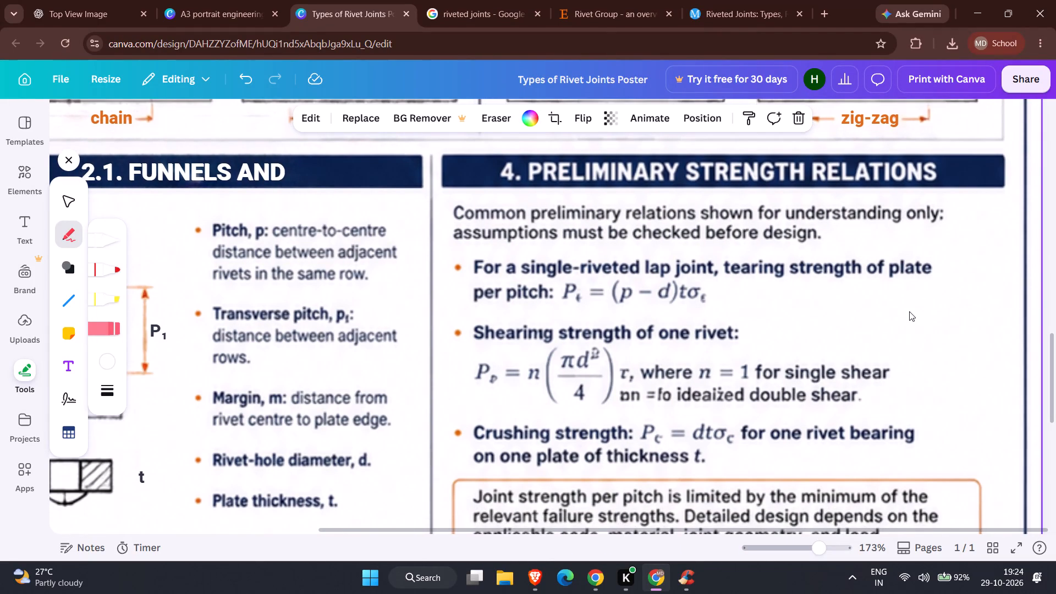
{"action": "scroll", "coordinate": [909, 311], "scroll_direction": "down", "scroll_amount": 1}
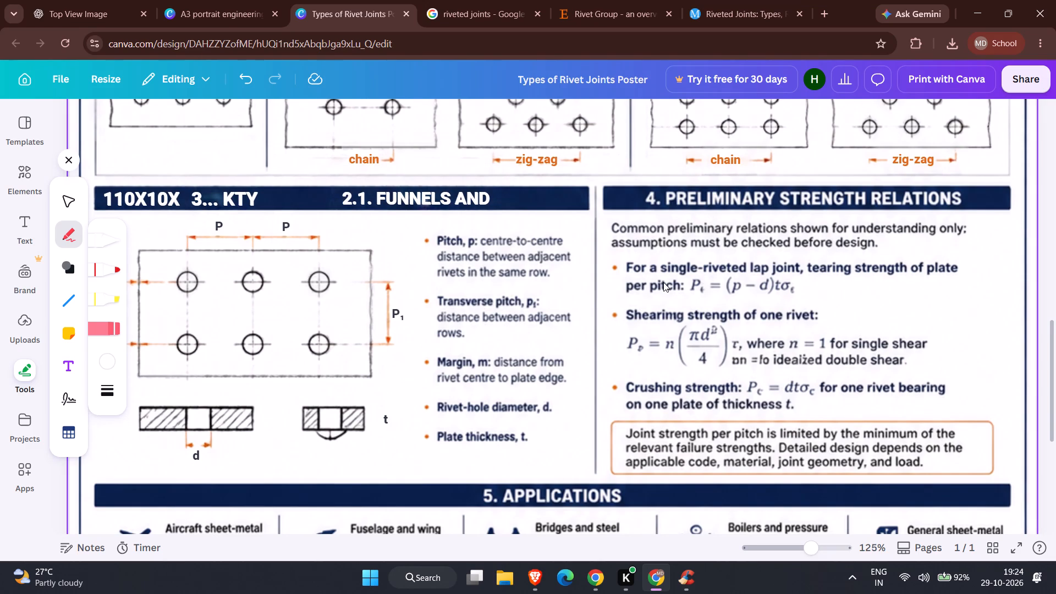
{"action": "scroll", "coordinate": [334, 414], "scroll_direction": "down", "scroll_amount": 1}
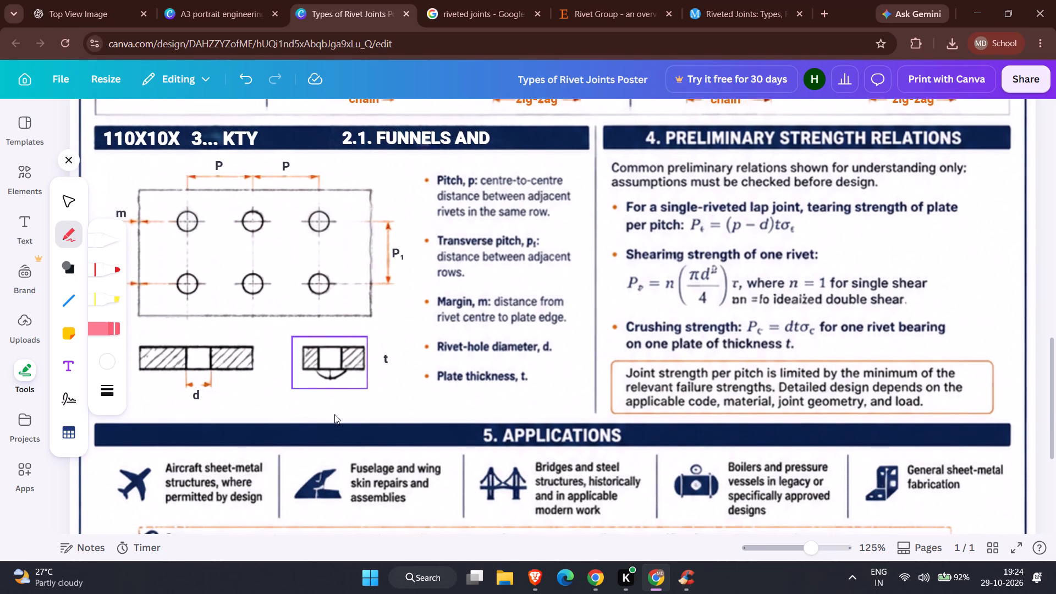
{"action": "scroll", "coordinate": [334, 414], "scroll_direction": "down", "scroll_amount": 1}
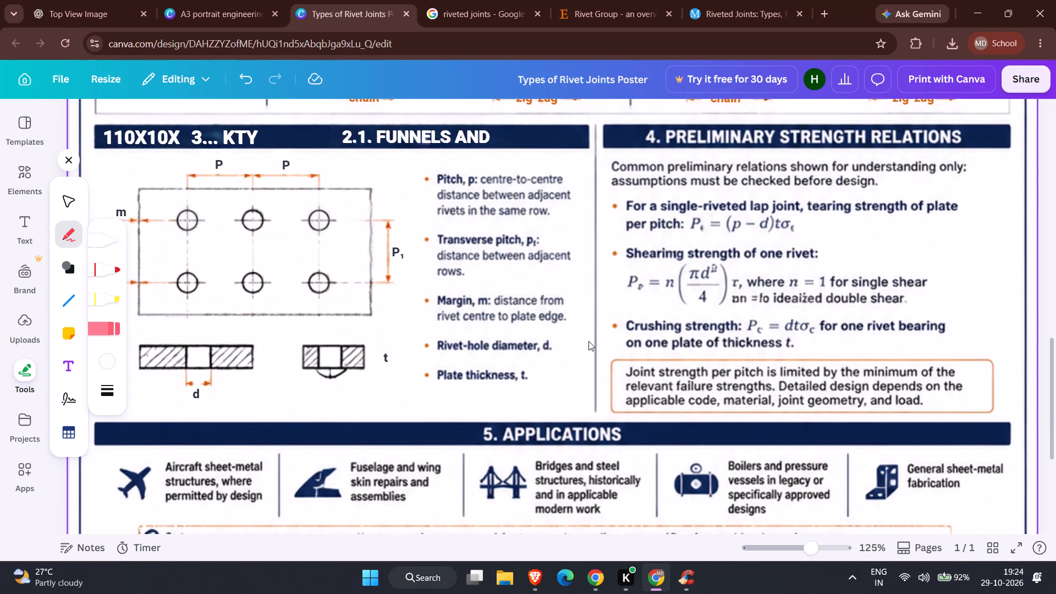